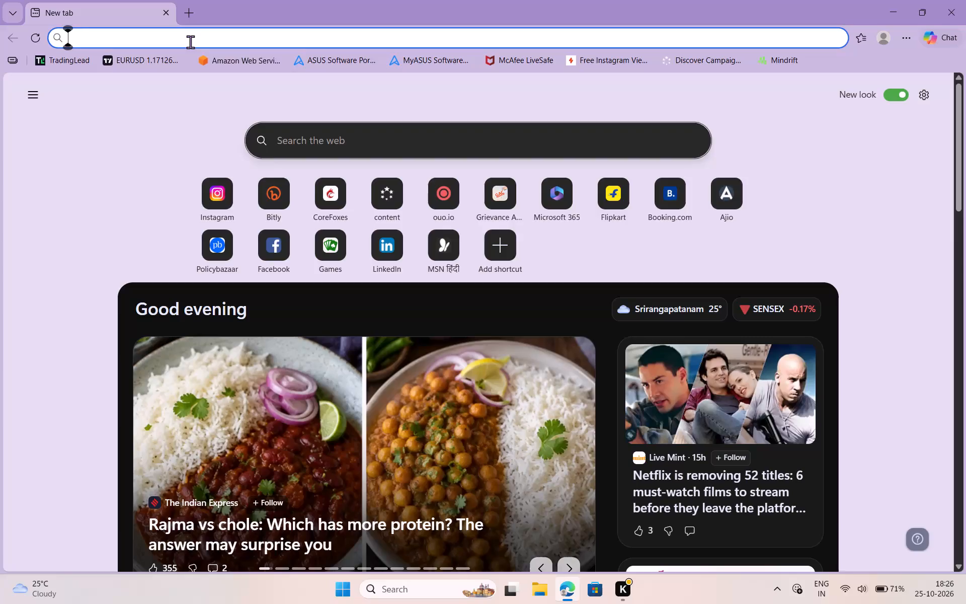
Search the web for trading casa and open the Traders Casa app dashboard from its website.
click(124, 58)
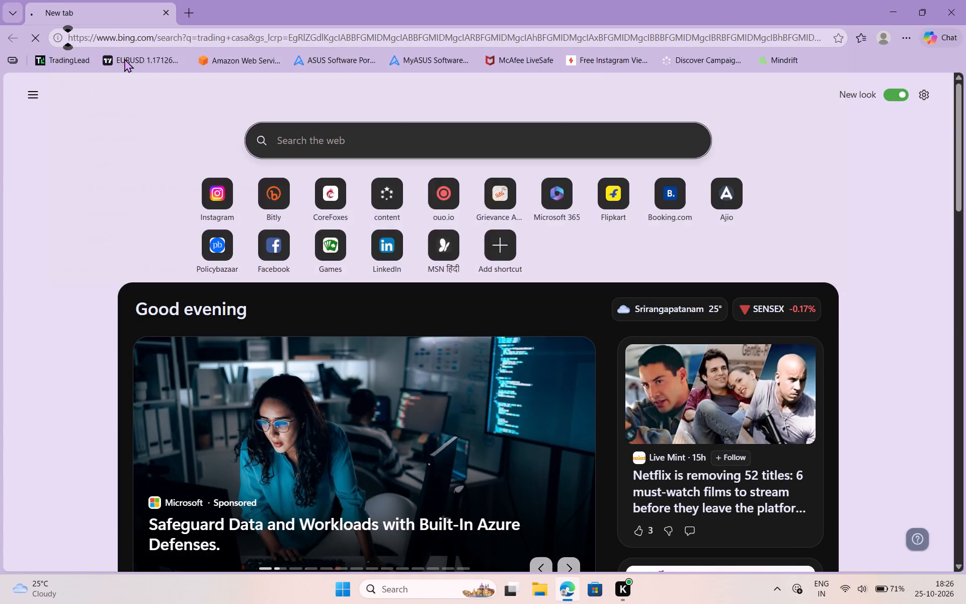
click(191, 199)
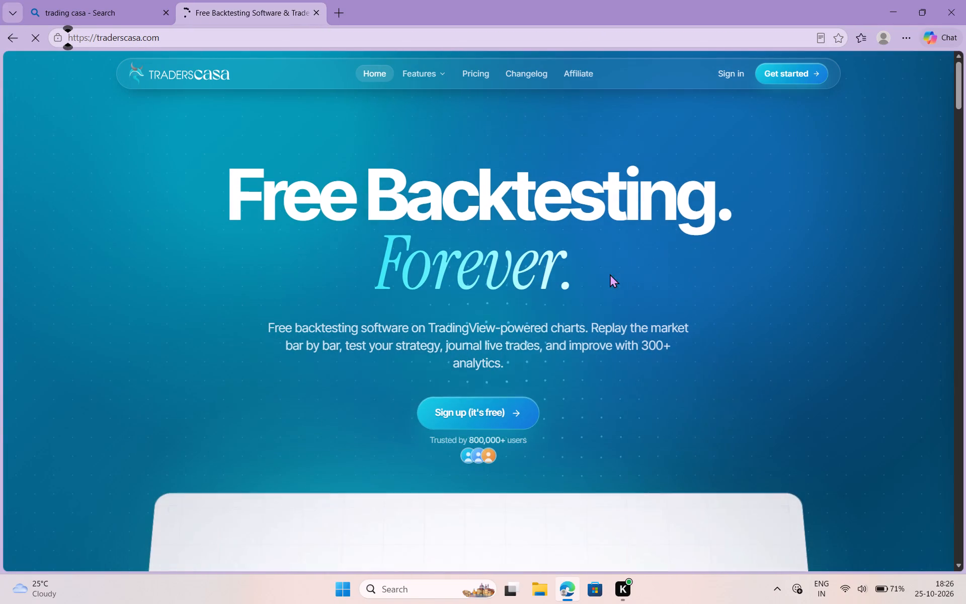
click(473, 411)
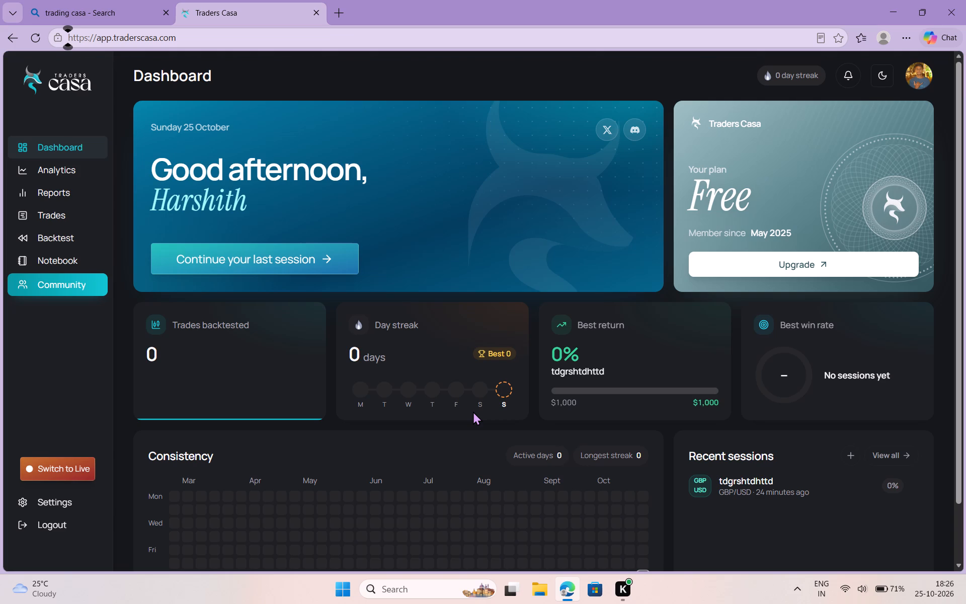
Open the saved GBP/USD backtest session tdgrshtdhttd and minimise the first-trade tutorial.
click(53, 234)
click(53, 234)
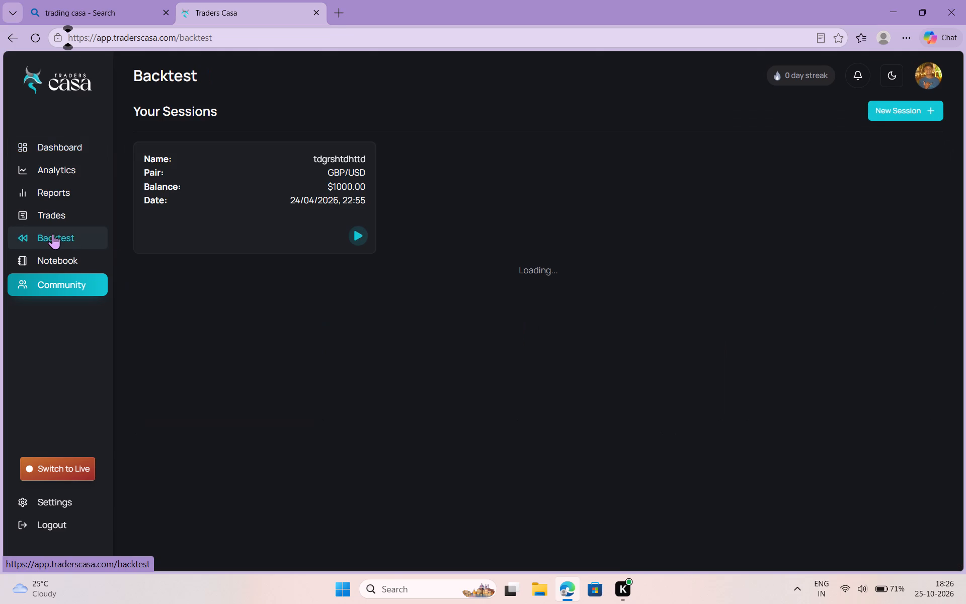
click(358, 237)
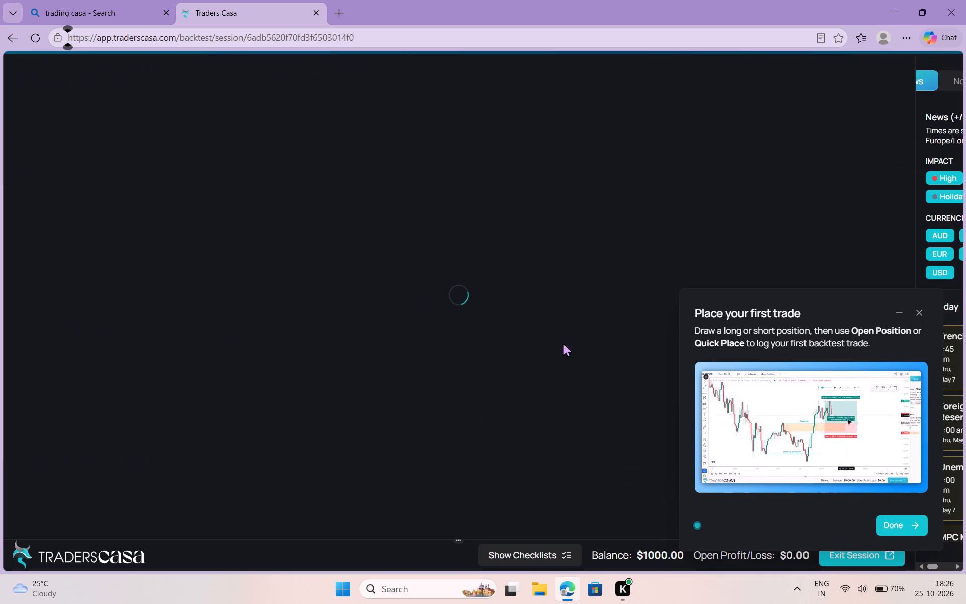
click(899, 307)
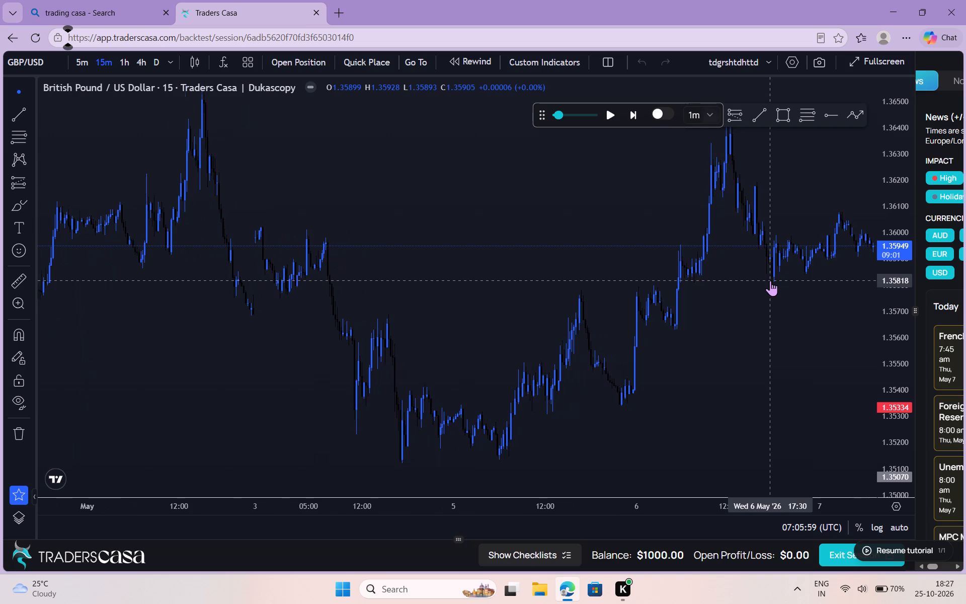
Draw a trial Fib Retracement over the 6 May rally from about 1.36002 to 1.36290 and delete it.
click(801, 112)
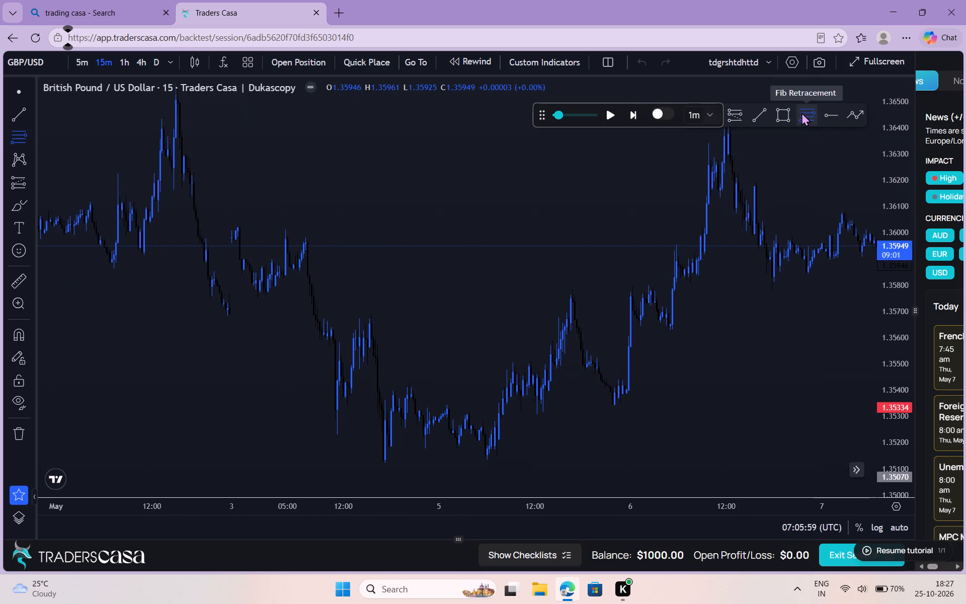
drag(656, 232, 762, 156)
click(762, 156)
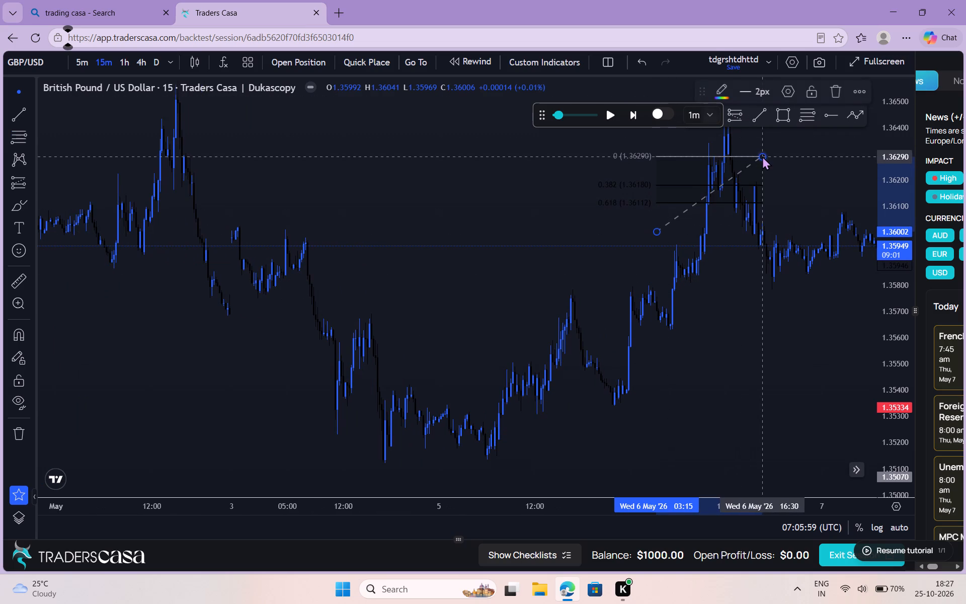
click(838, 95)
Set both colours of the chart canvas's gradient background to white.
scroll(691, 303, left, 4)
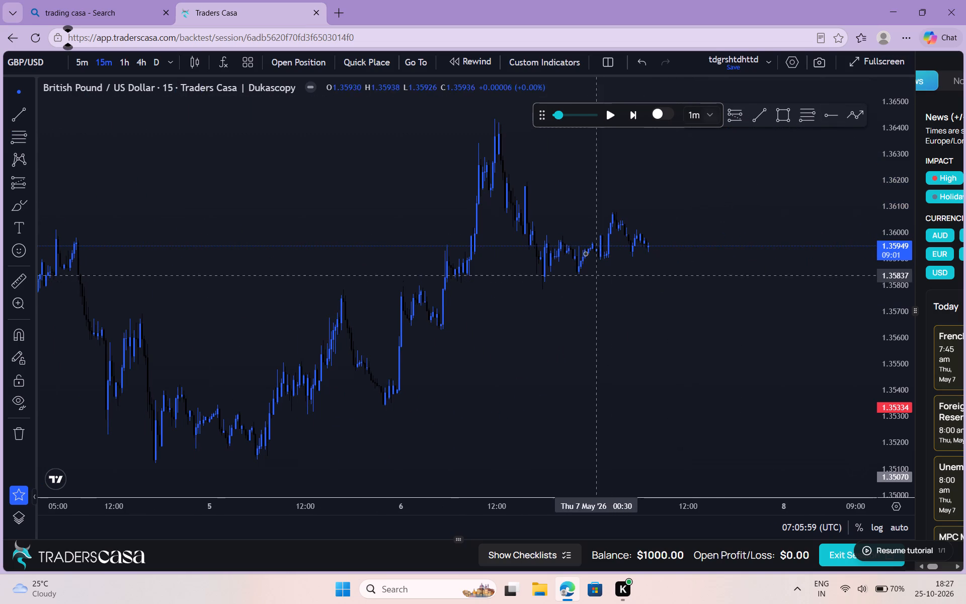
click(577, 242)
double_click(549, 246)
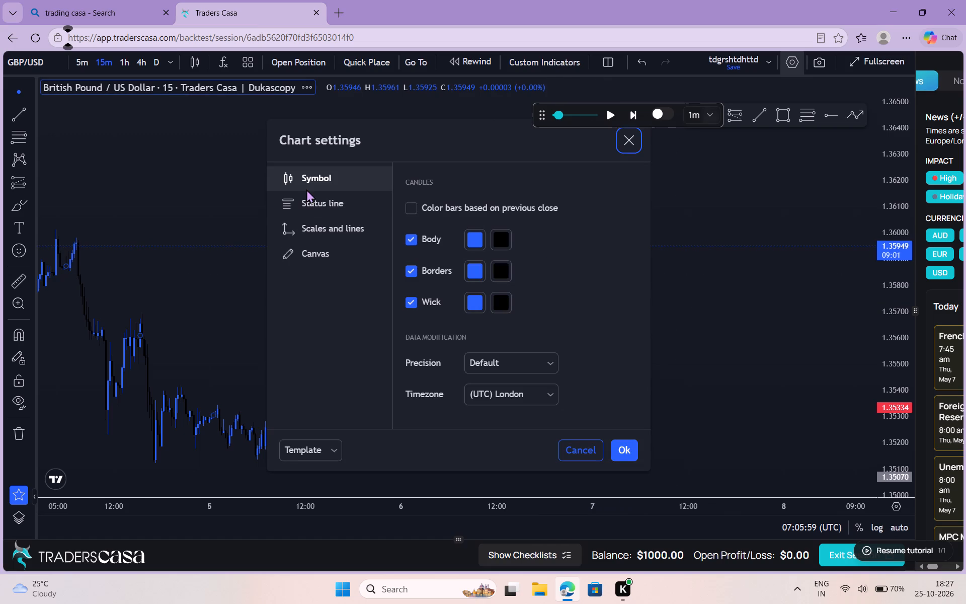
click(332, 241)
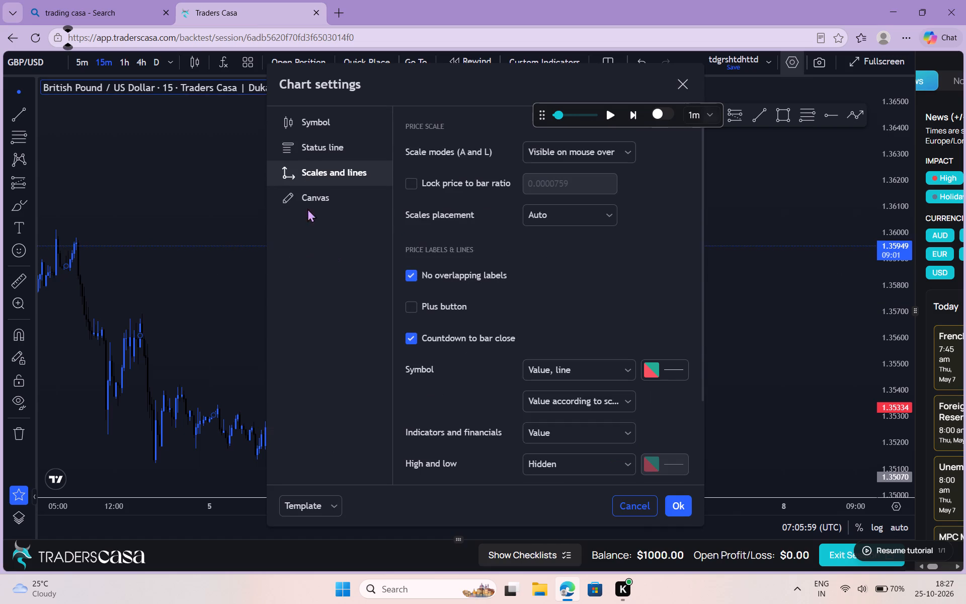
click(311, 184)
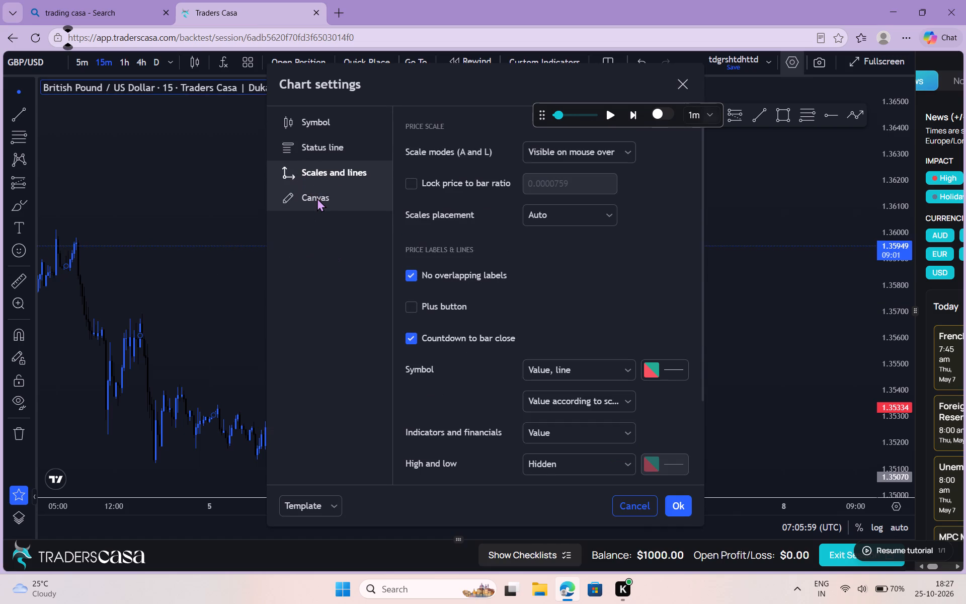
click(317, 198)
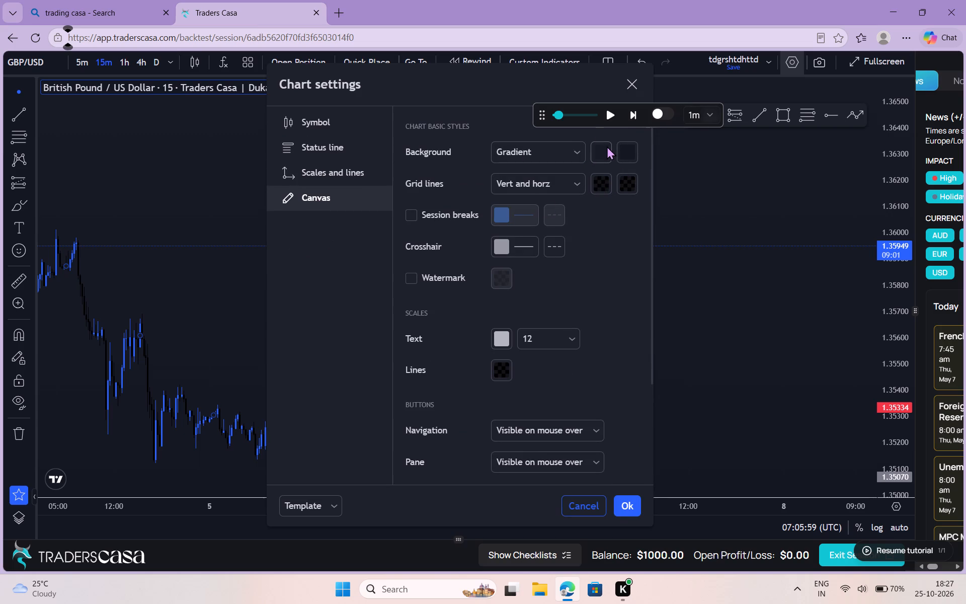
click(607, 146)
click(605, 174)
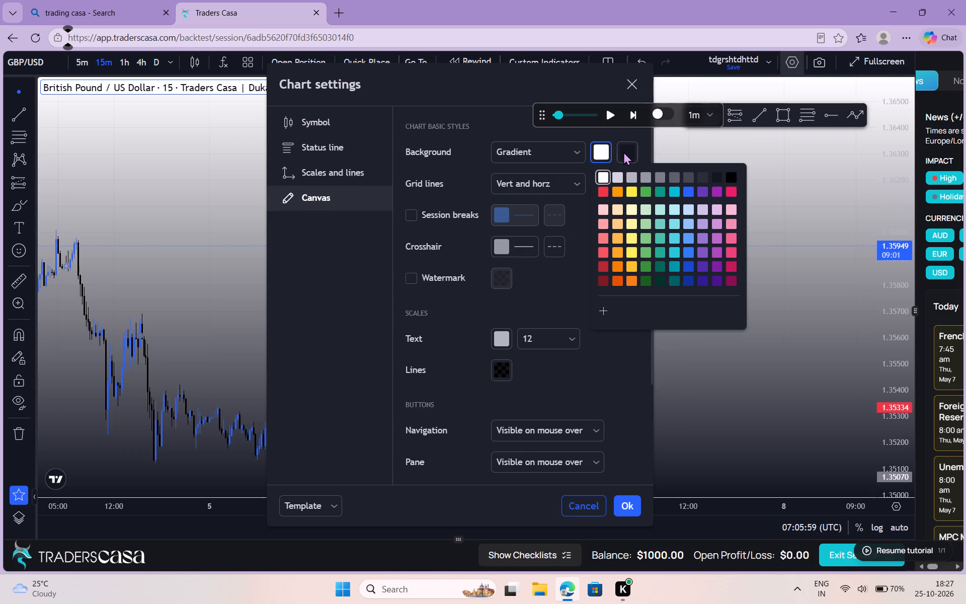
click(620, 153)
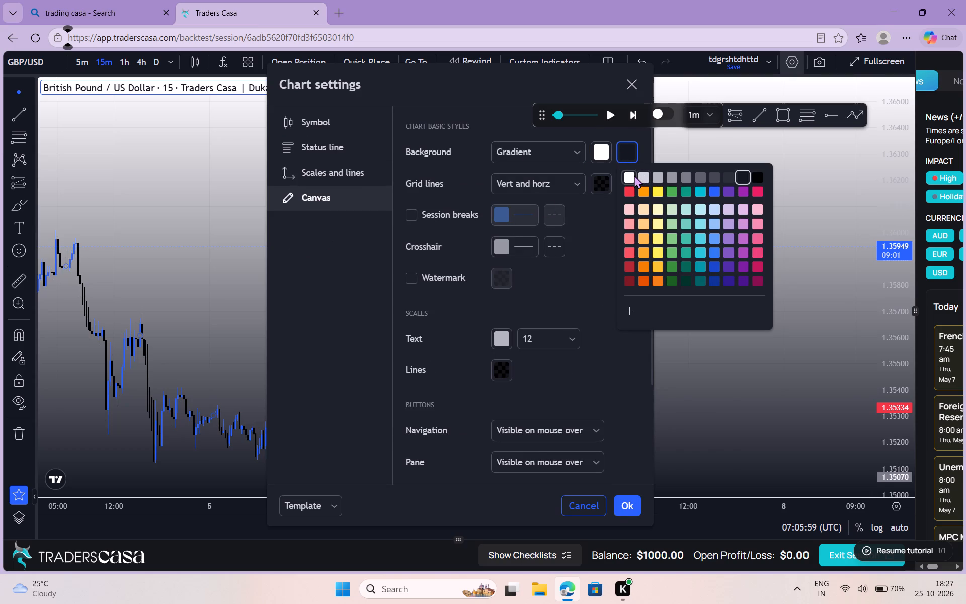
click(634, 175)
click(627, 83)
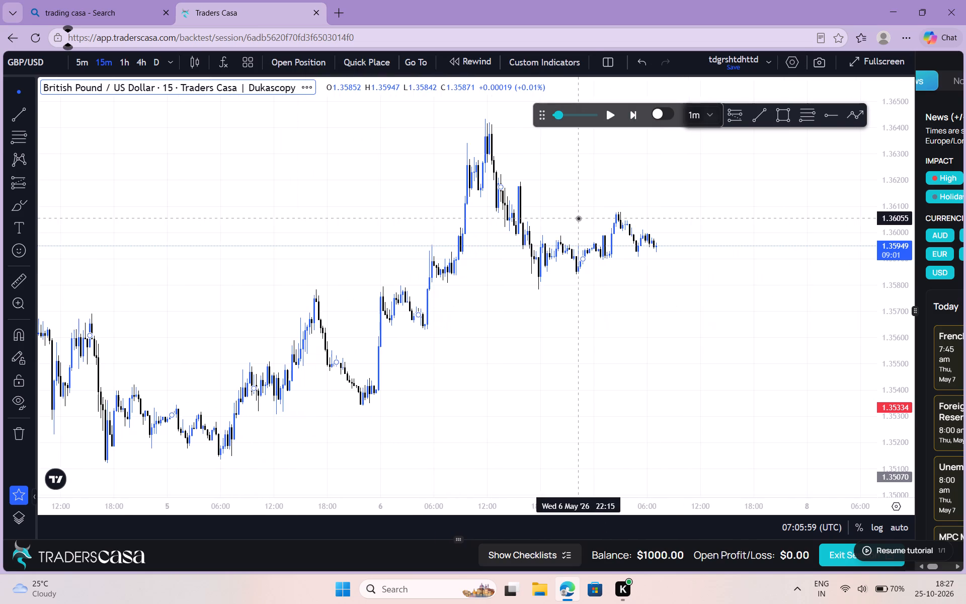
Set the replay's time per step to 15m and start the playback.
click(706, 114)
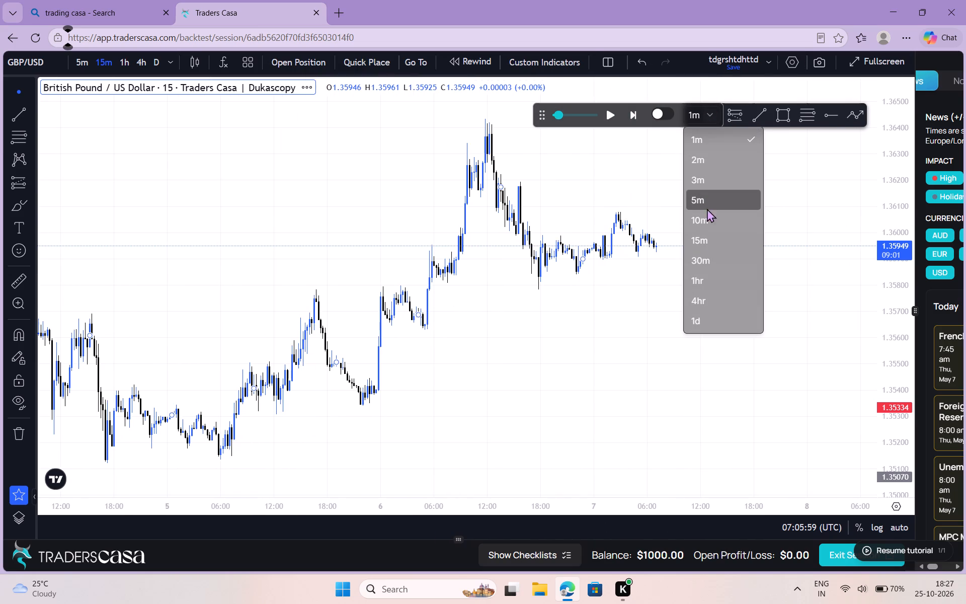
click(698, 234)
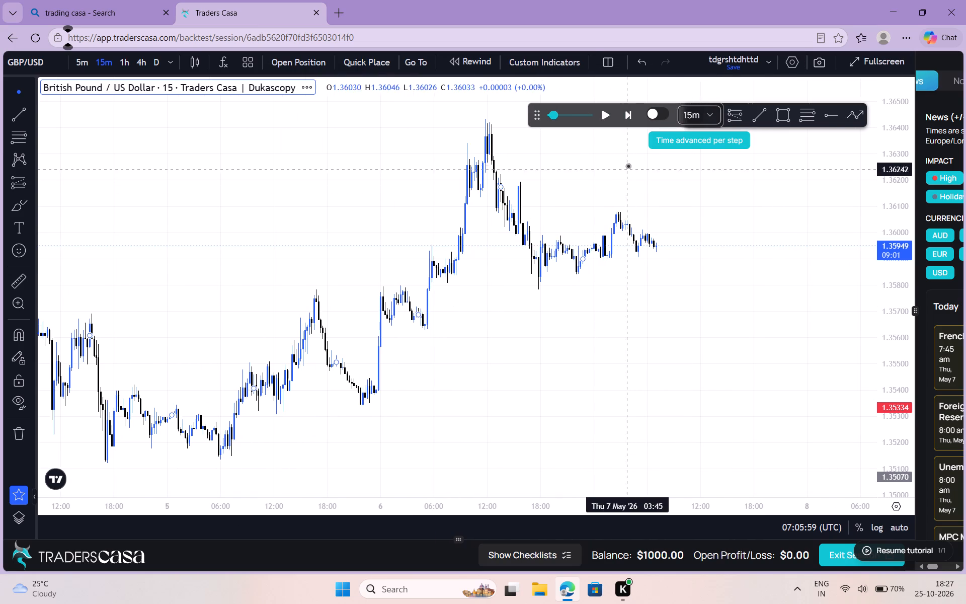
click(608, 116)
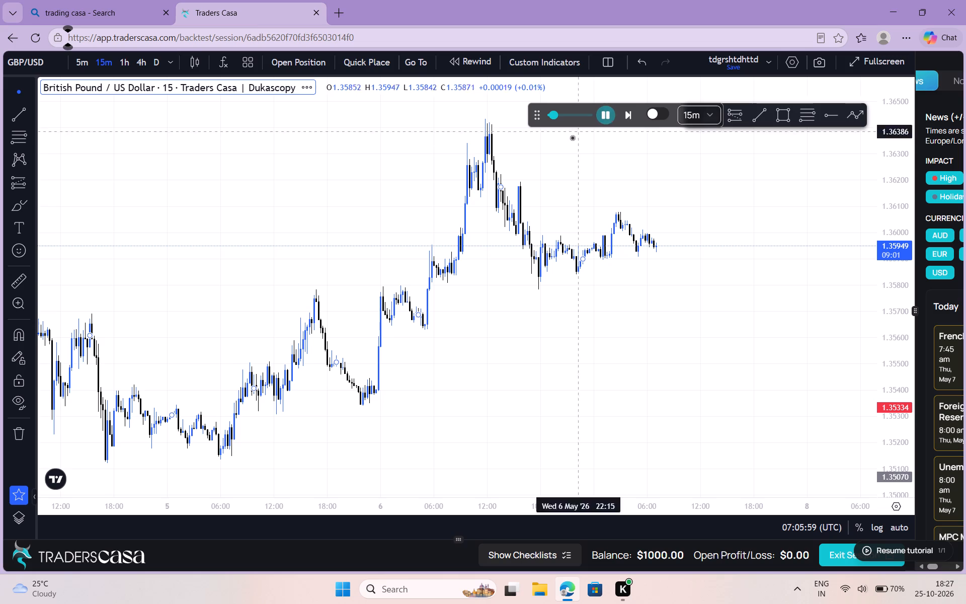
Draw a Fib Retracement from the 5 May 21:00 low at about 1.35348 up to about 1.36432 on 6 May.
click(809, 124)
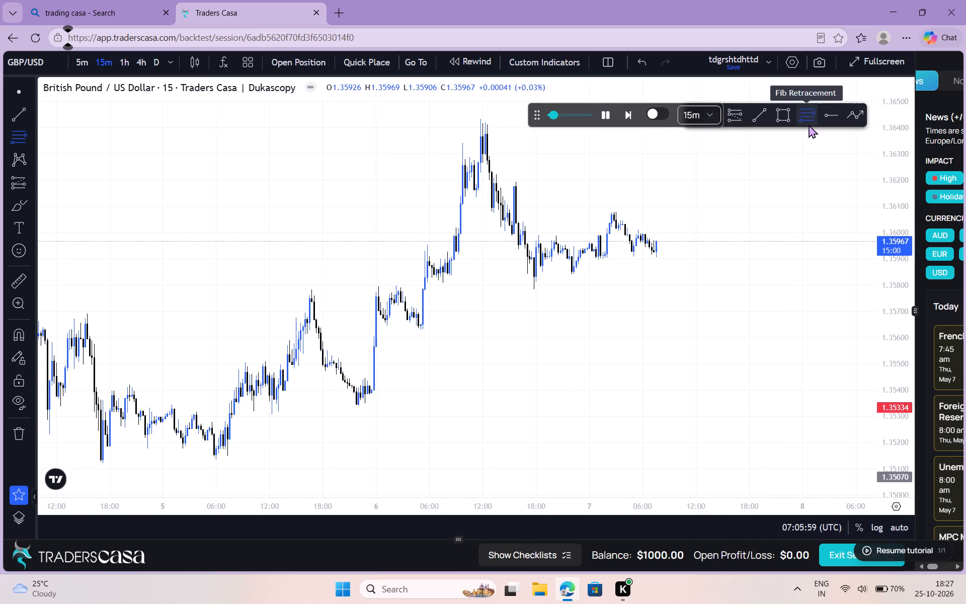
click(342, 404)
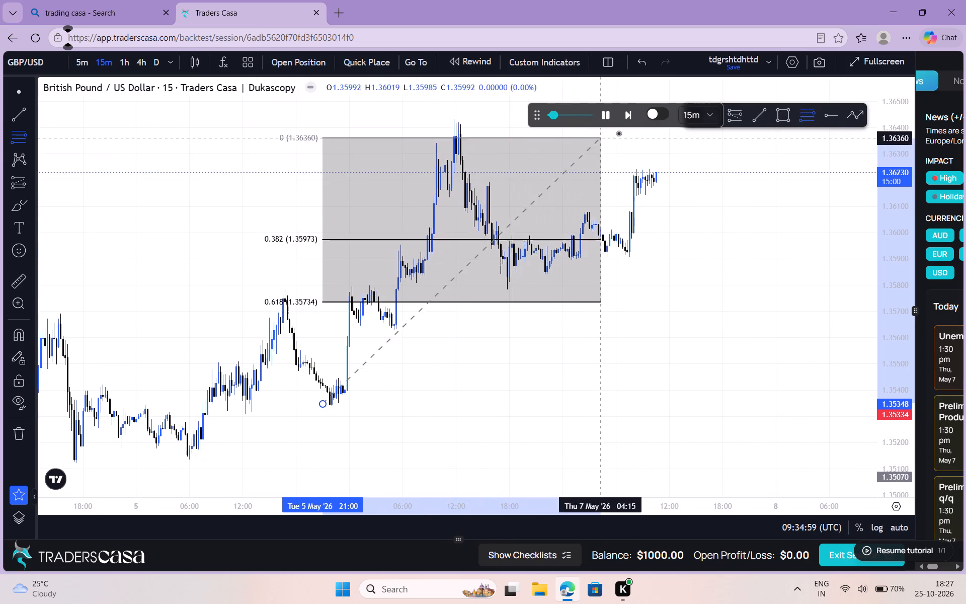
click(517, 119)
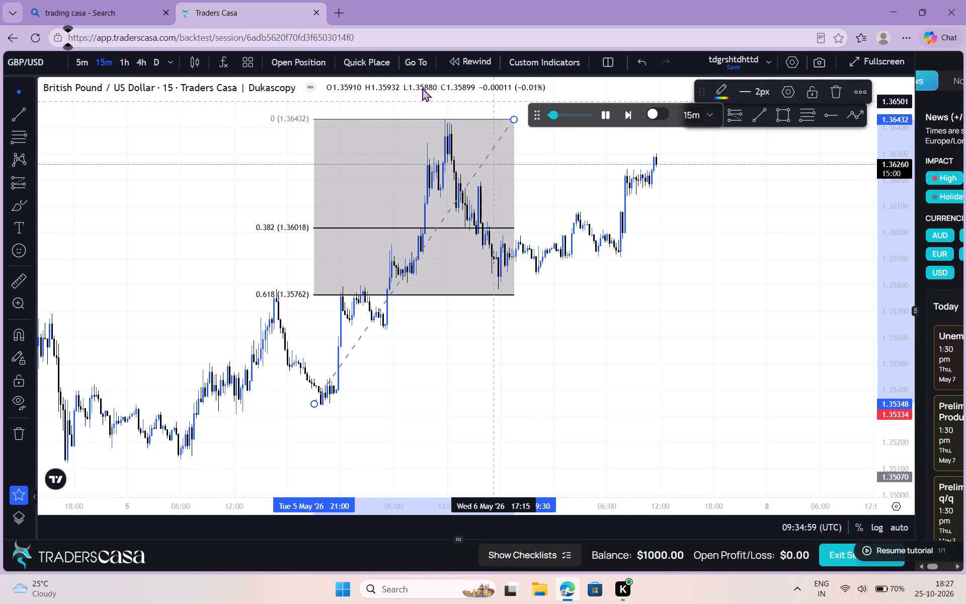
Move the replay controls to the chart's upper-left corner, away from the drawing tools.
click(532, 117)
drag(532, 117, 87, 141)
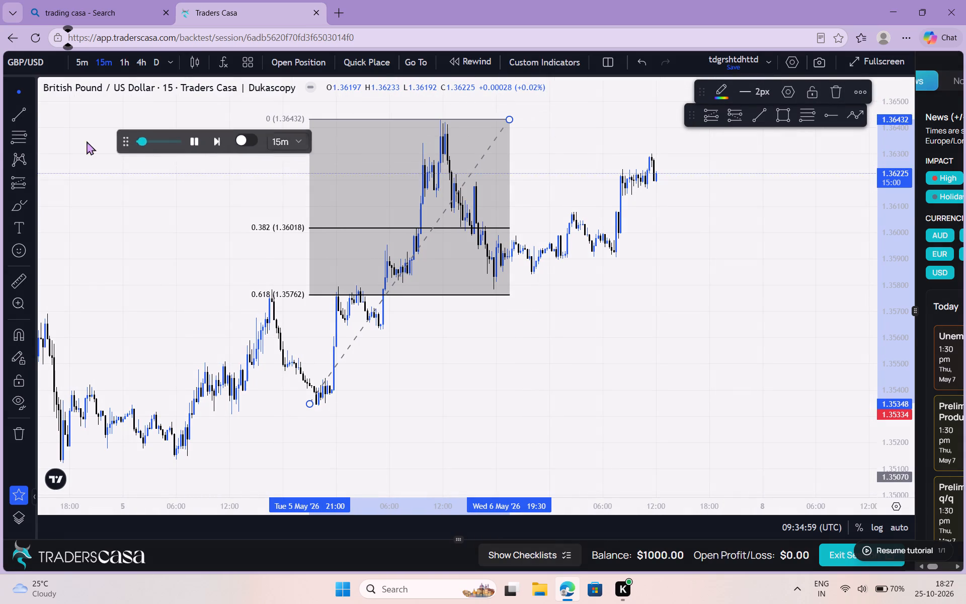
drag(87, 141, 59, 119)
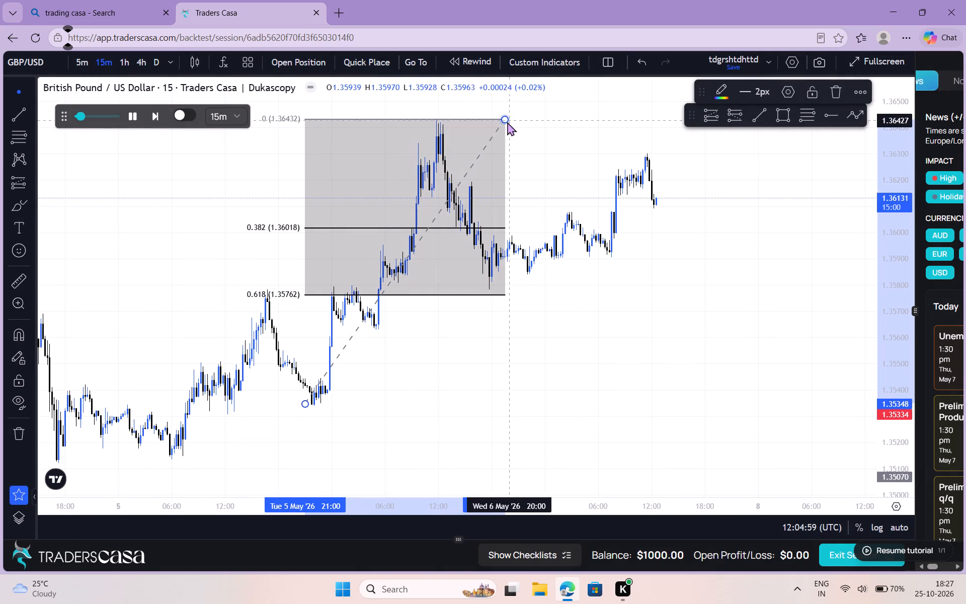
Extend the Fib Retracement's upper end to the evening of 7 May at about 1.36429 and deselect it.
drag(507, 122, 501, 139)
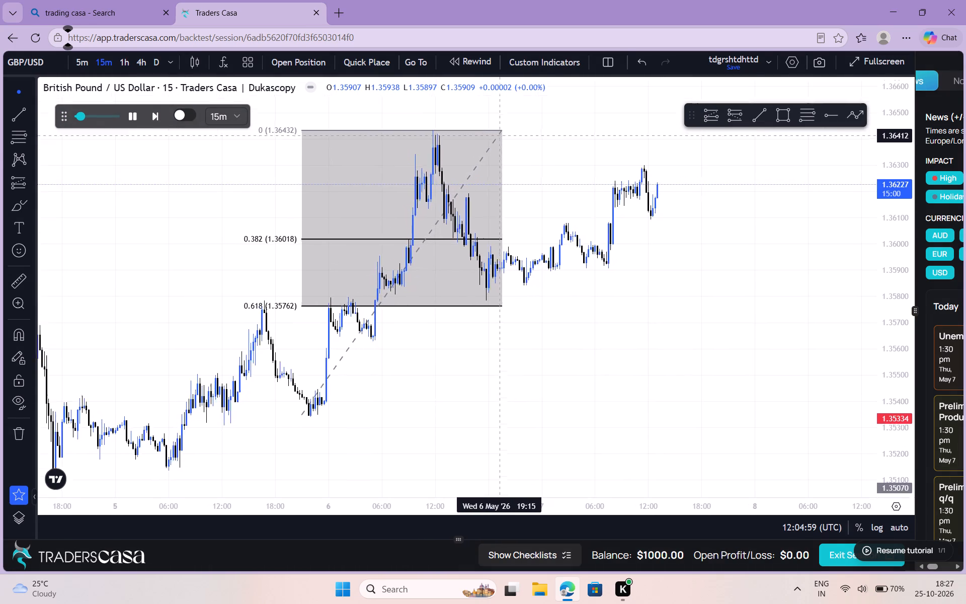
drag(501, 139, 503, 147)
click(503, 147)
drag(498, 140, 727, 153)
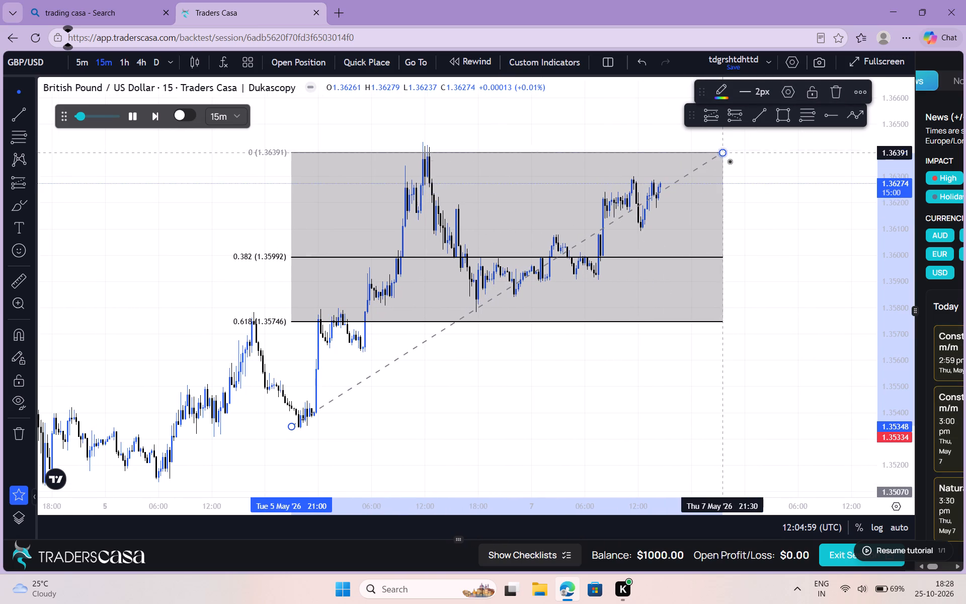
drag(718, 152, 698, 142)
click(698, 142)
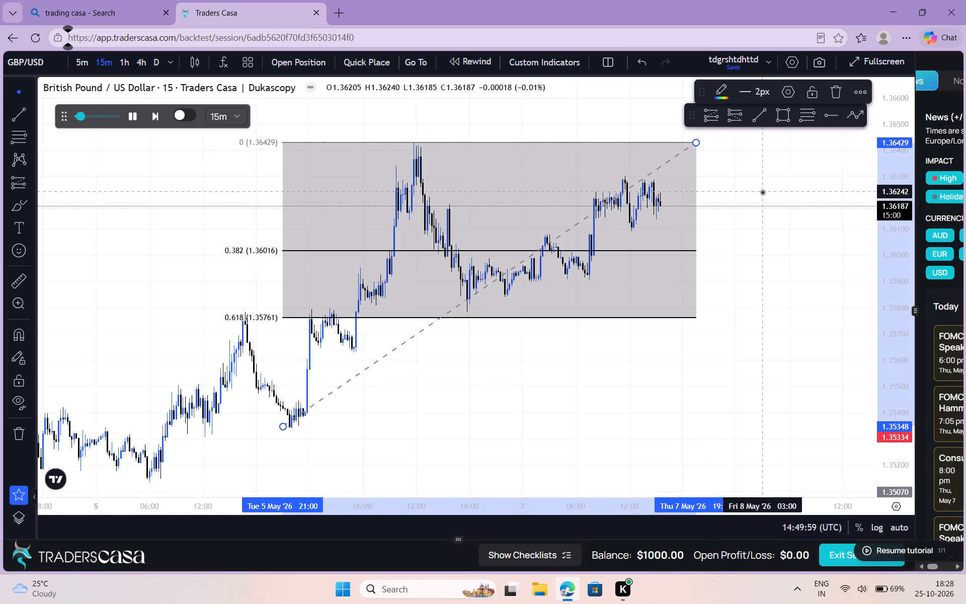
click(762, 192)
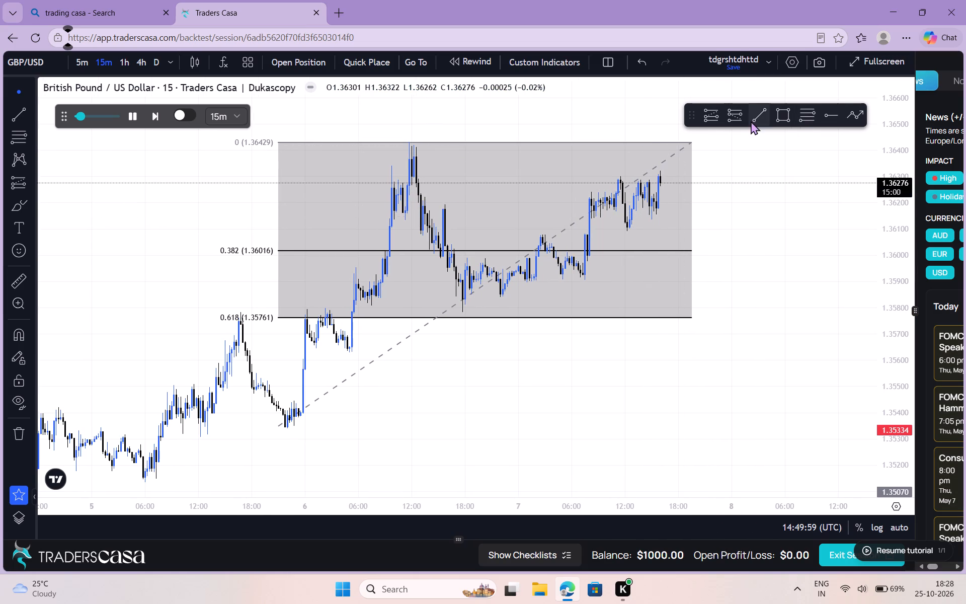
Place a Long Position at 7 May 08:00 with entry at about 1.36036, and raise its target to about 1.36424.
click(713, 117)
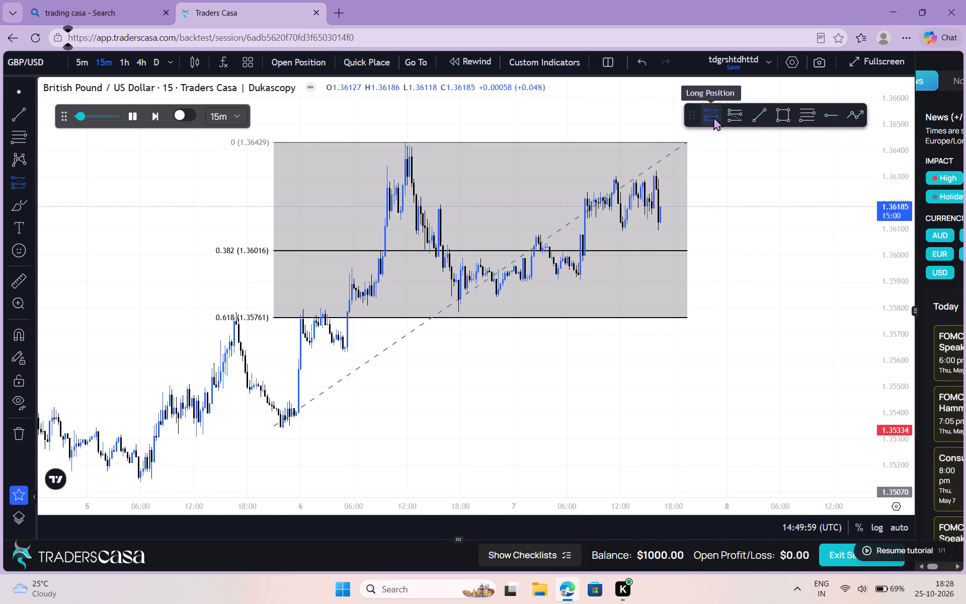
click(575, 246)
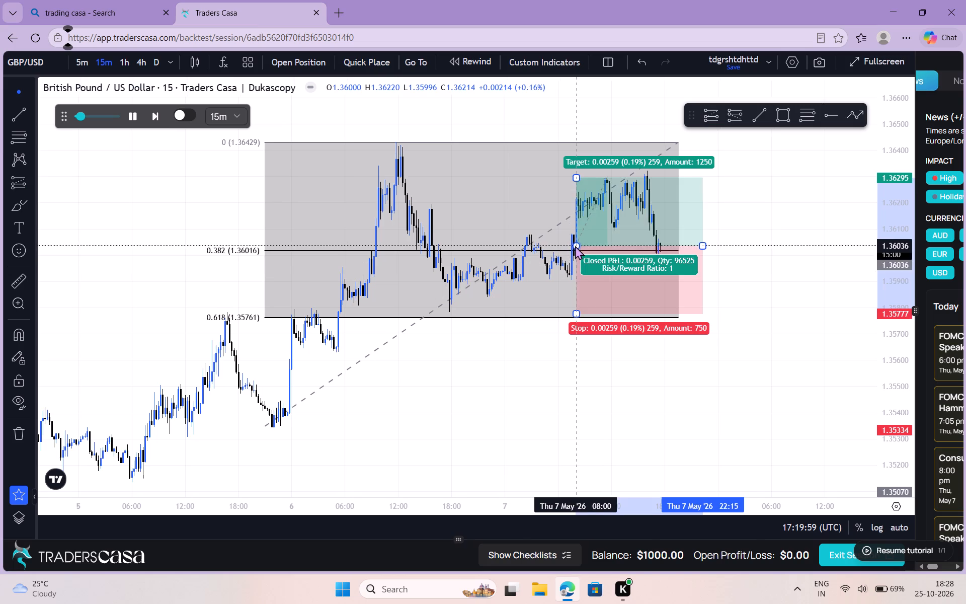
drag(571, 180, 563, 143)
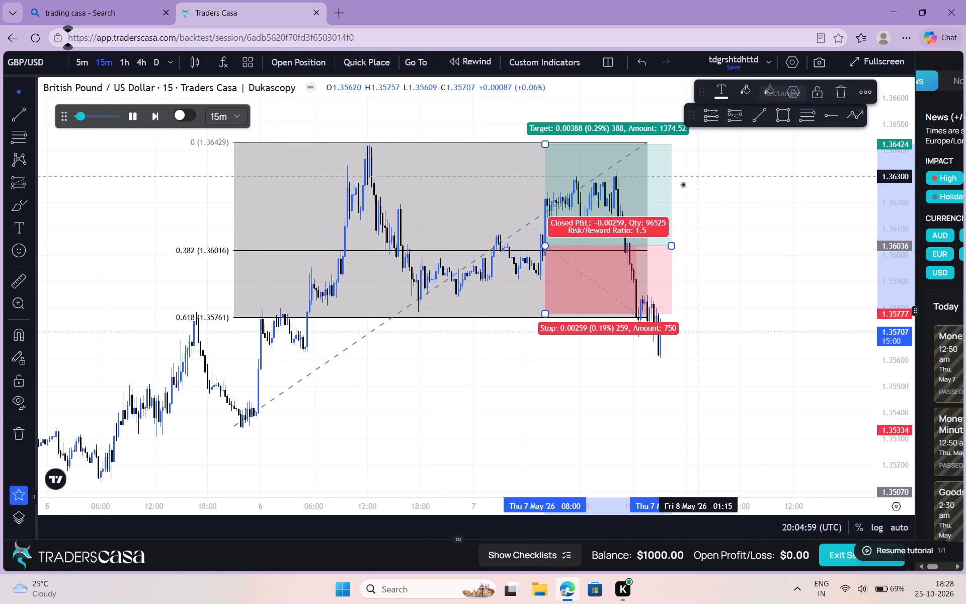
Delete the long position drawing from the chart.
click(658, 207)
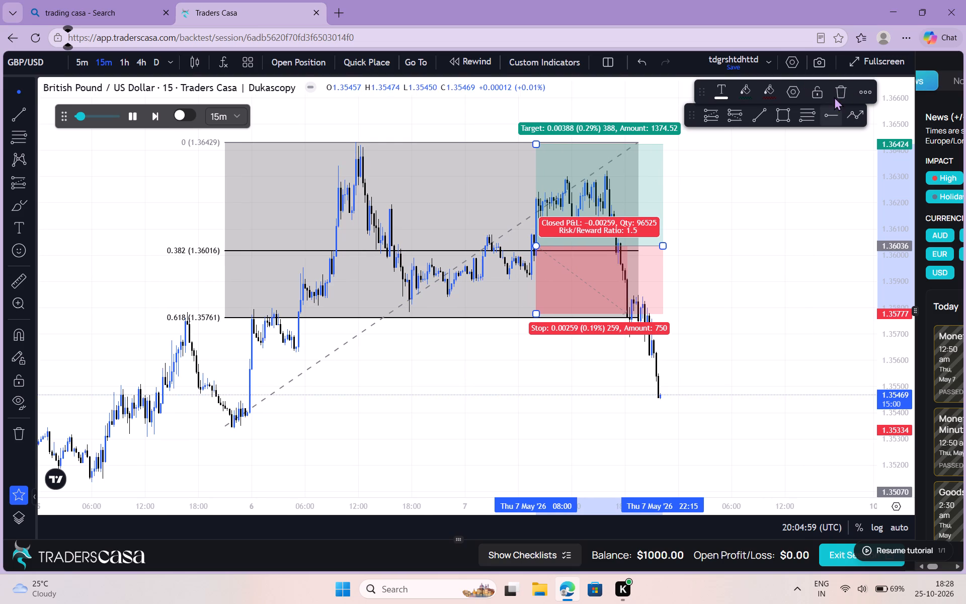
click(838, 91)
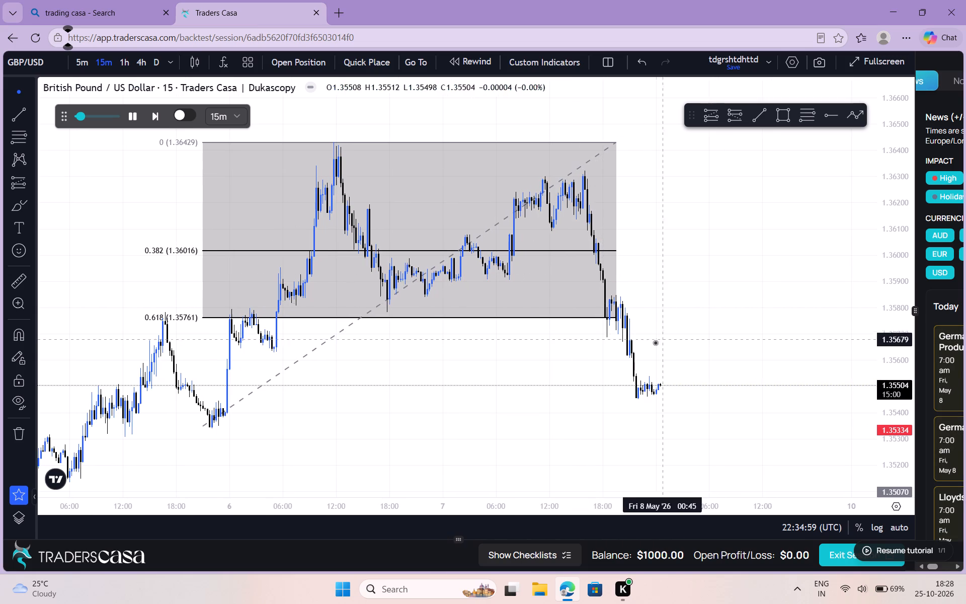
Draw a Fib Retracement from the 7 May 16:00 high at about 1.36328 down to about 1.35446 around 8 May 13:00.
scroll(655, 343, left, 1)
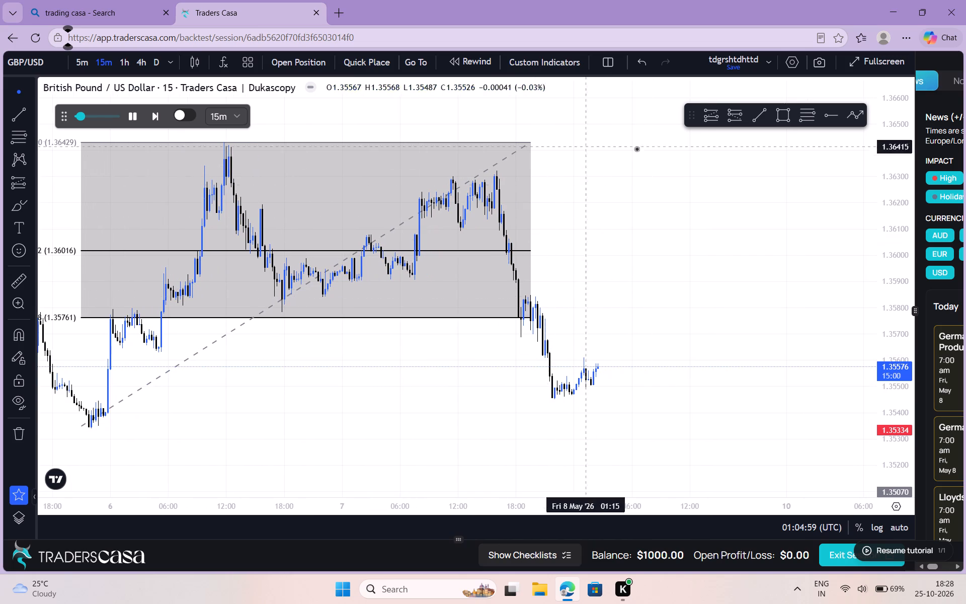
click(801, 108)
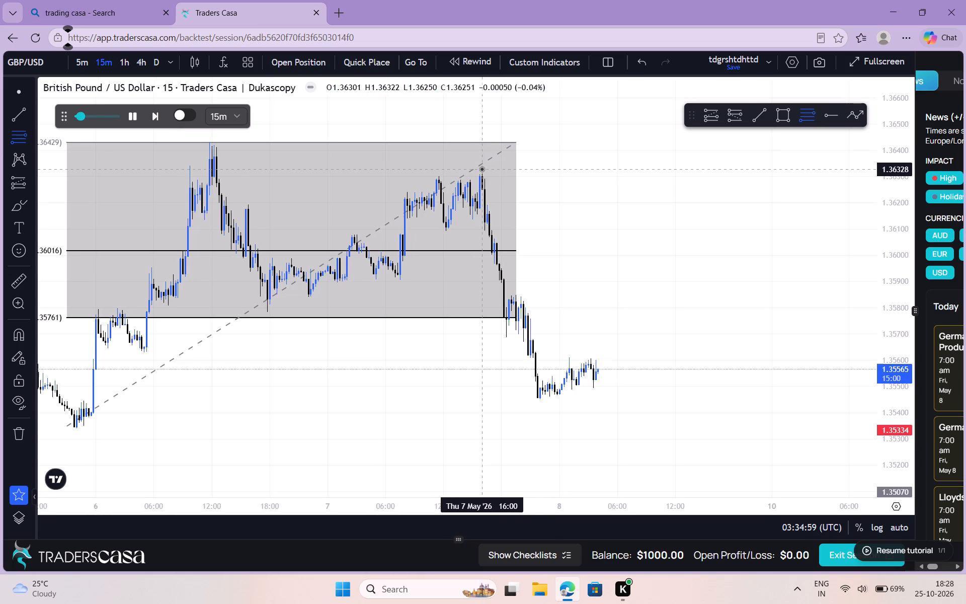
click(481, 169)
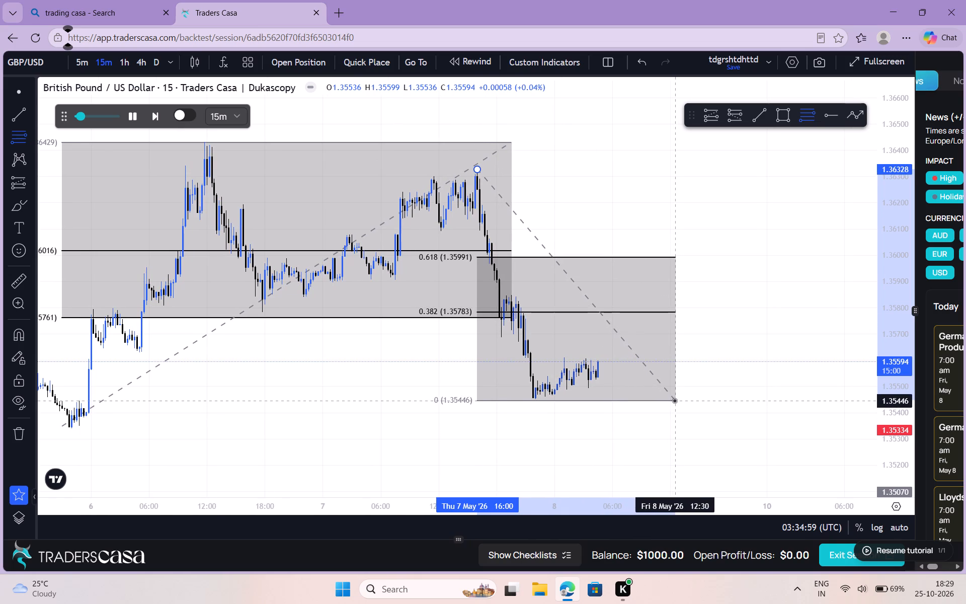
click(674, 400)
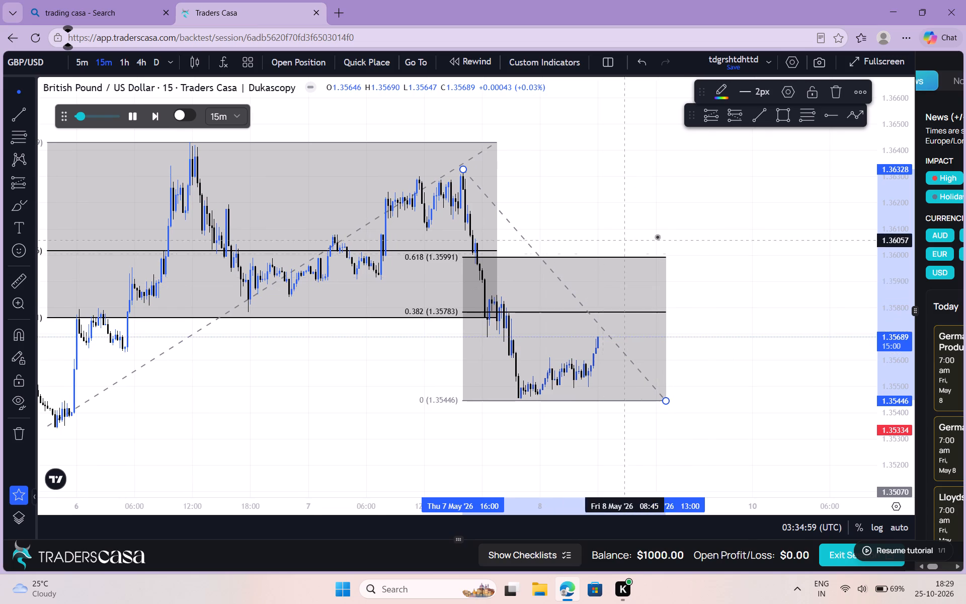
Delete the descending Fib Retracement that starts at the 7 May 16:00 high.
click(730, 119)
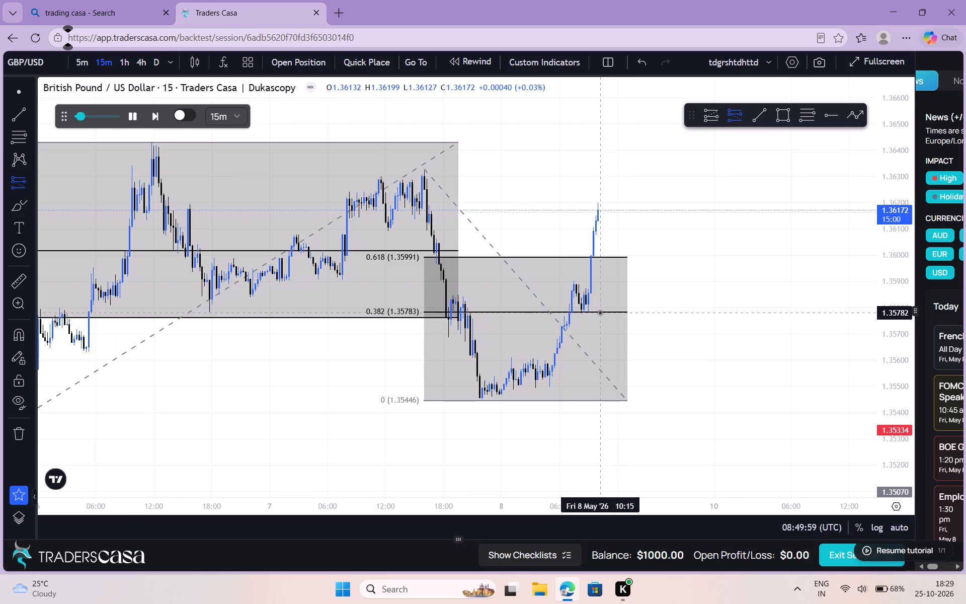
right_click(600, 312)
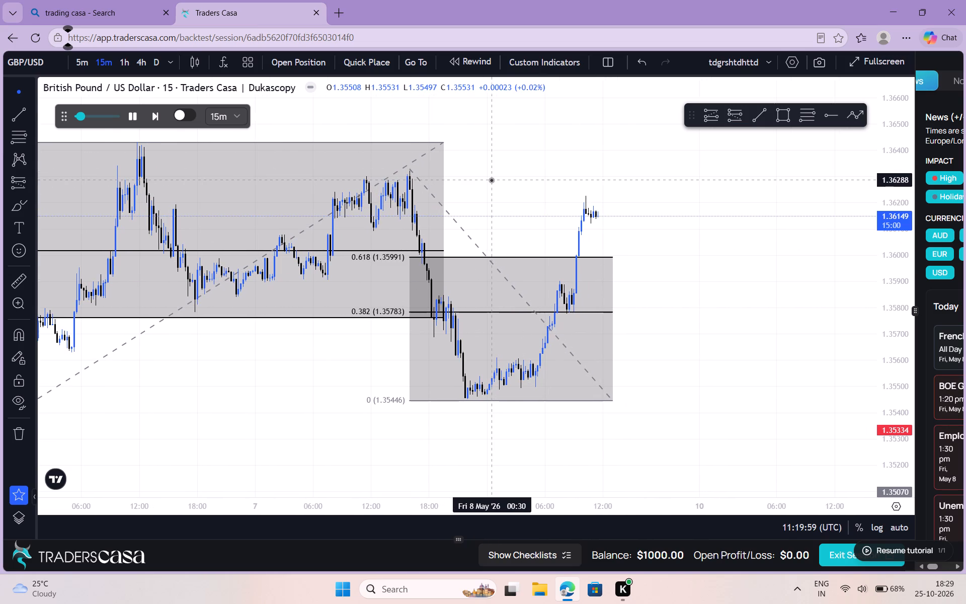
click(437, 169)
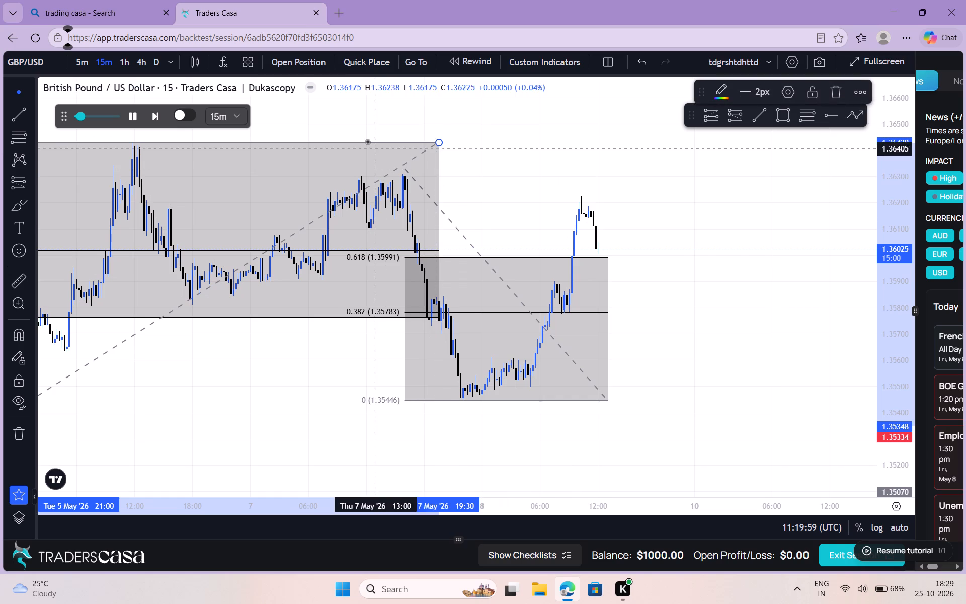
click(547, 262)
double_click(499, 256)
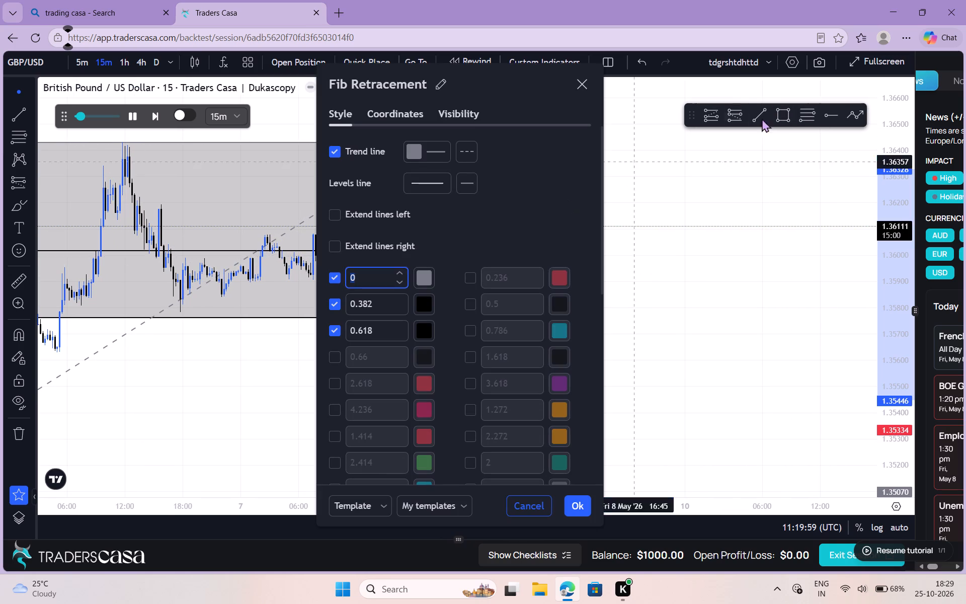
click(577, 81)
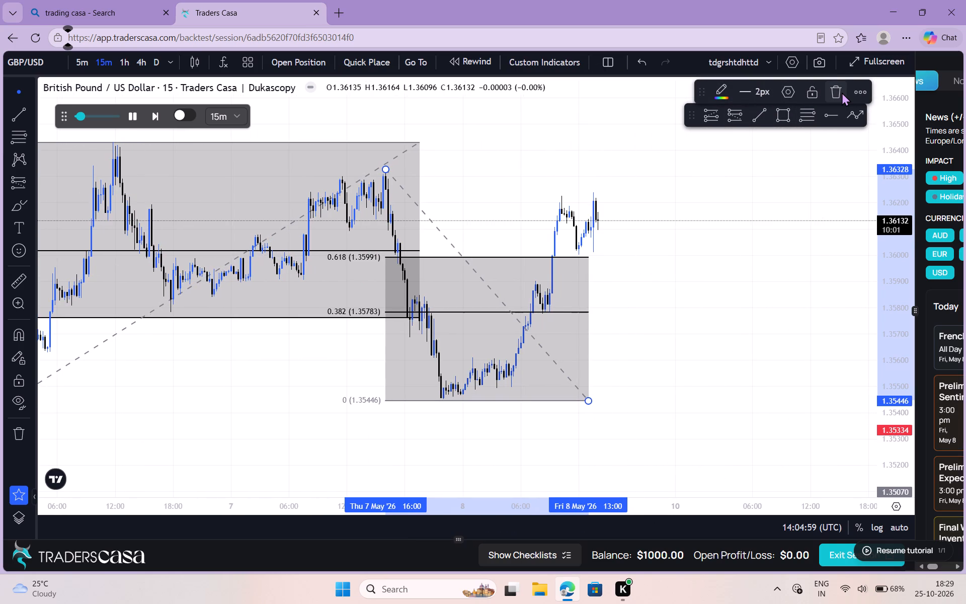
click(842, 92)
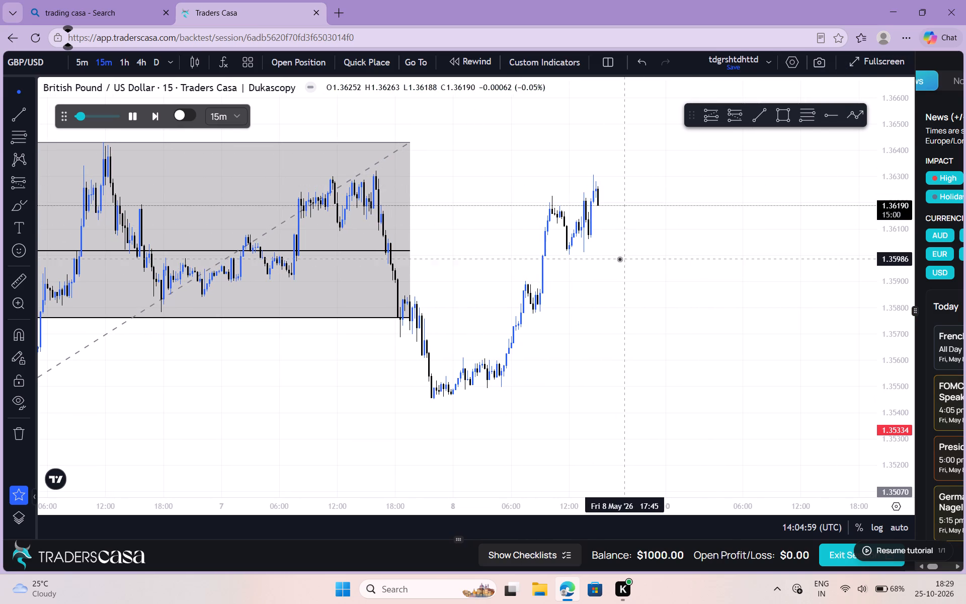
Delete the remaining Fib Retracement that runs from 5 May to the evening of 7 May.
scroll(613, 260, left, 1)
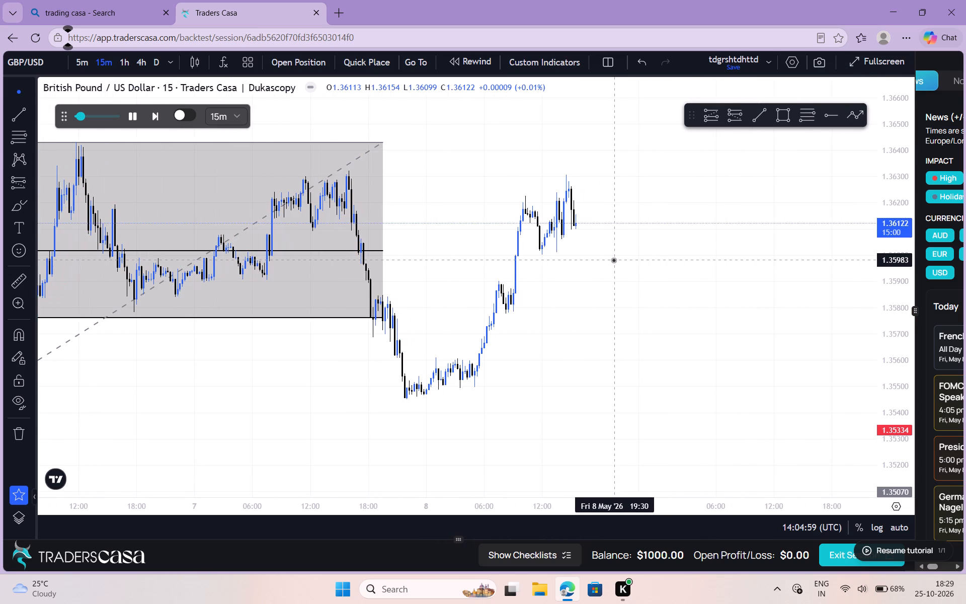
scroll(630, 266, left, 1)
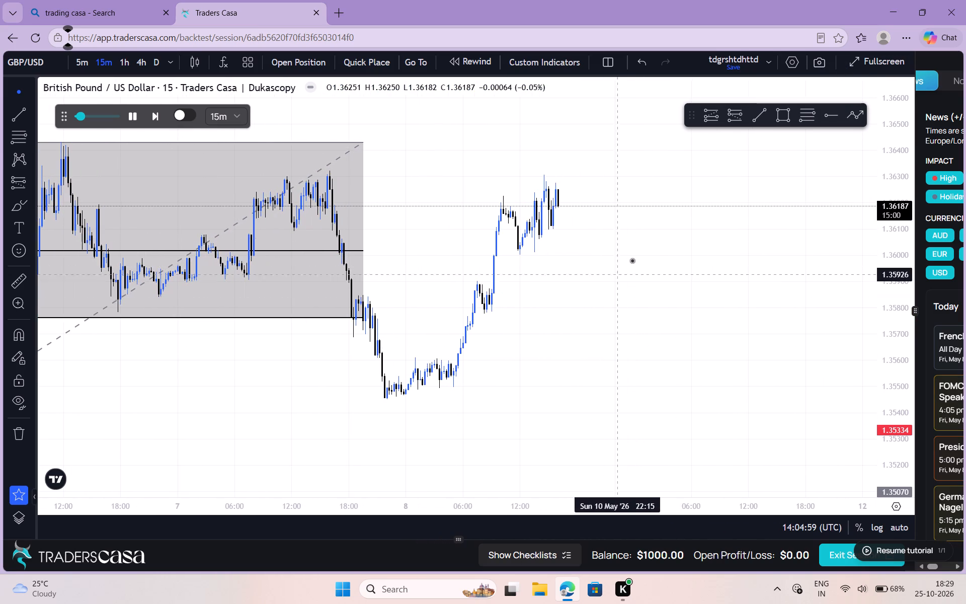
scroll(634, 260, left, 1)
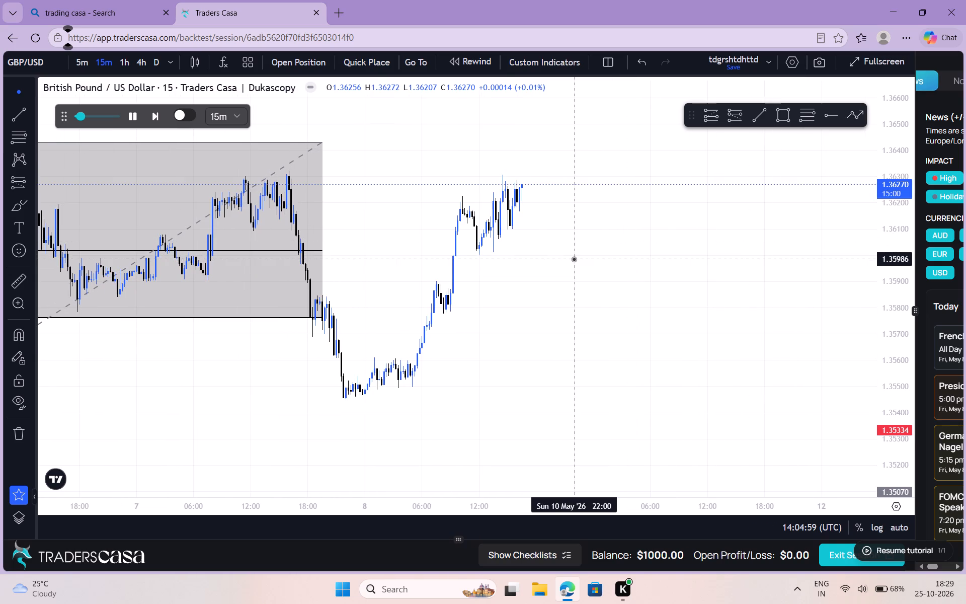
scroll(574, 259, right, 2)
click(353, 168)
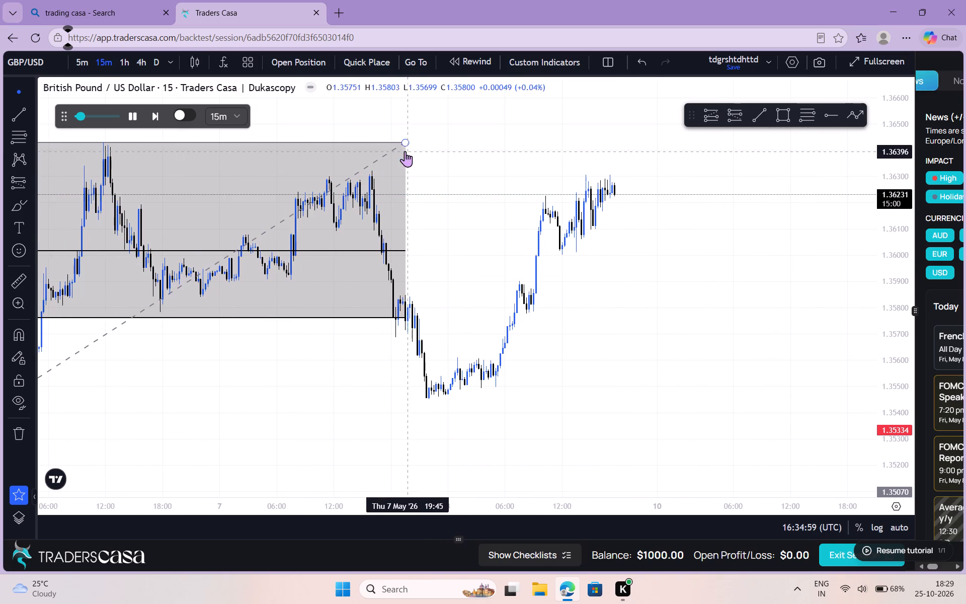
click(399, 139)
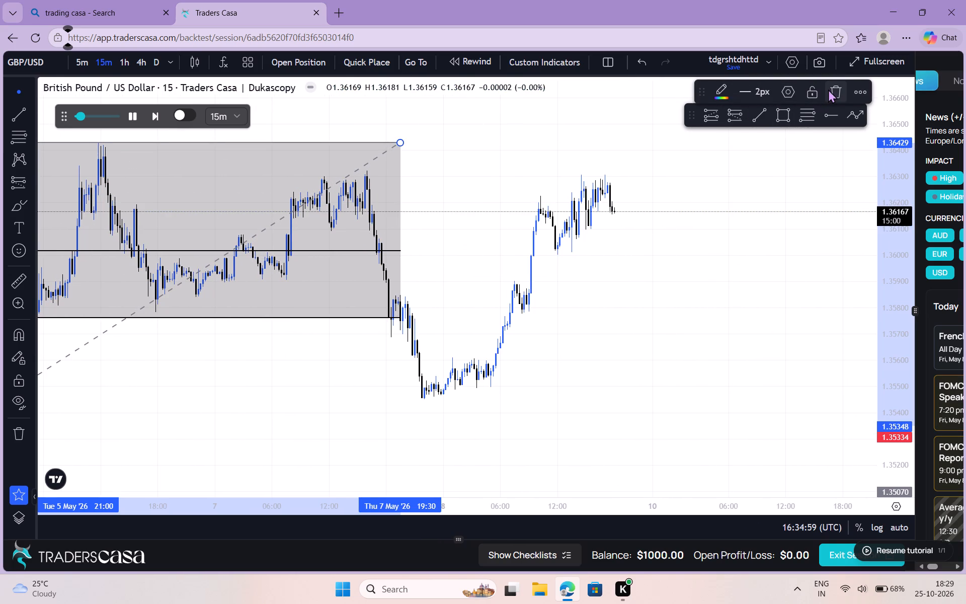
click(830, 89)
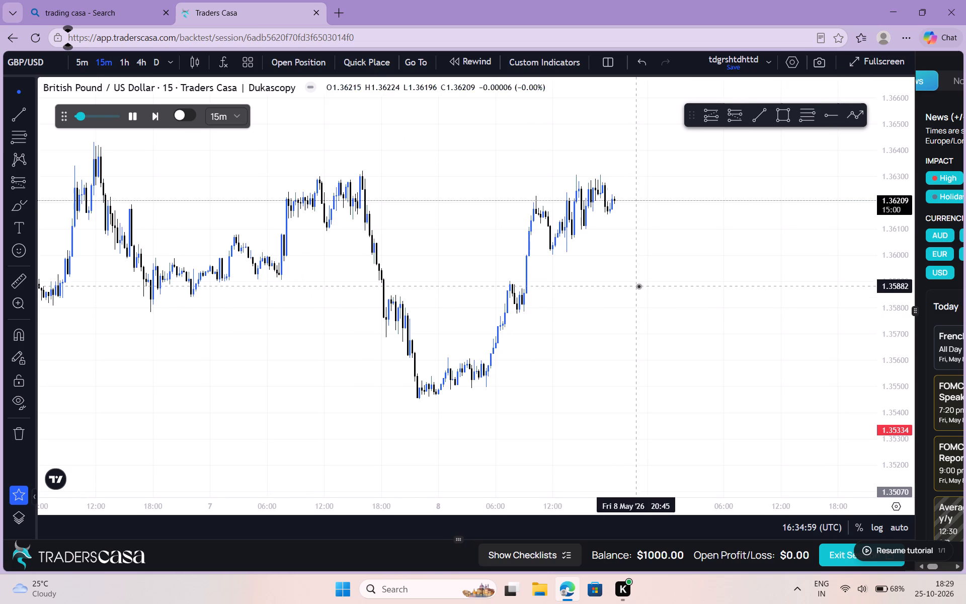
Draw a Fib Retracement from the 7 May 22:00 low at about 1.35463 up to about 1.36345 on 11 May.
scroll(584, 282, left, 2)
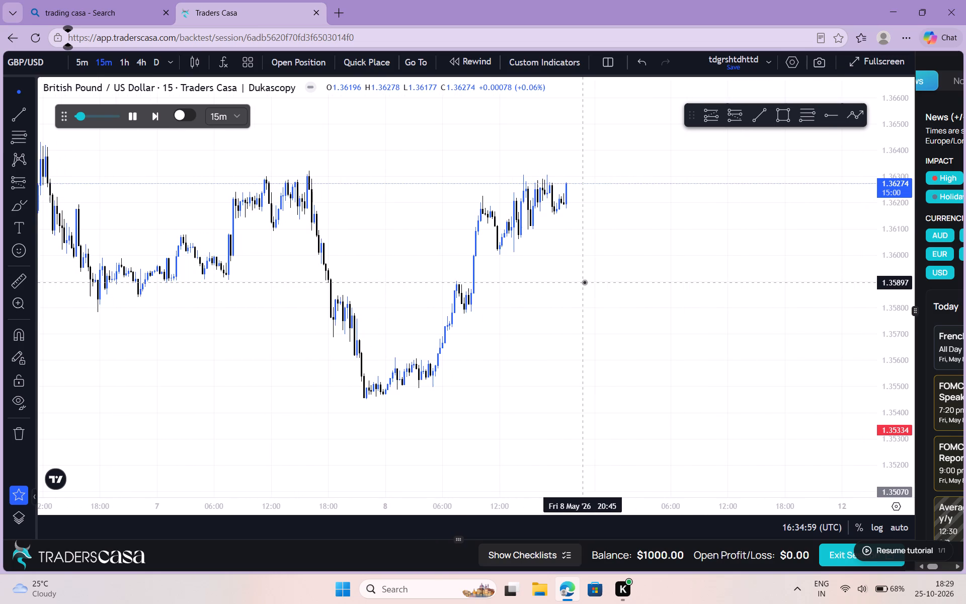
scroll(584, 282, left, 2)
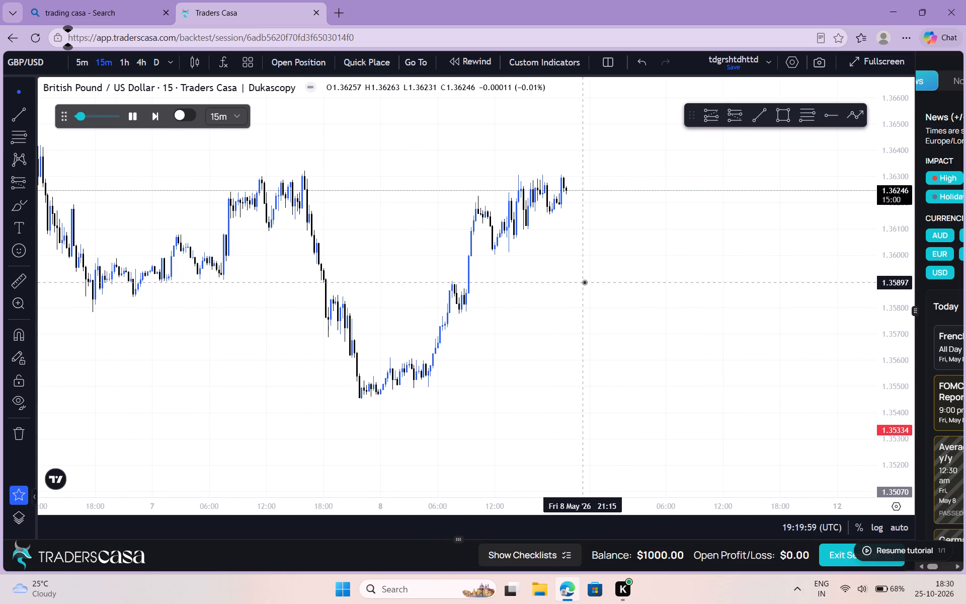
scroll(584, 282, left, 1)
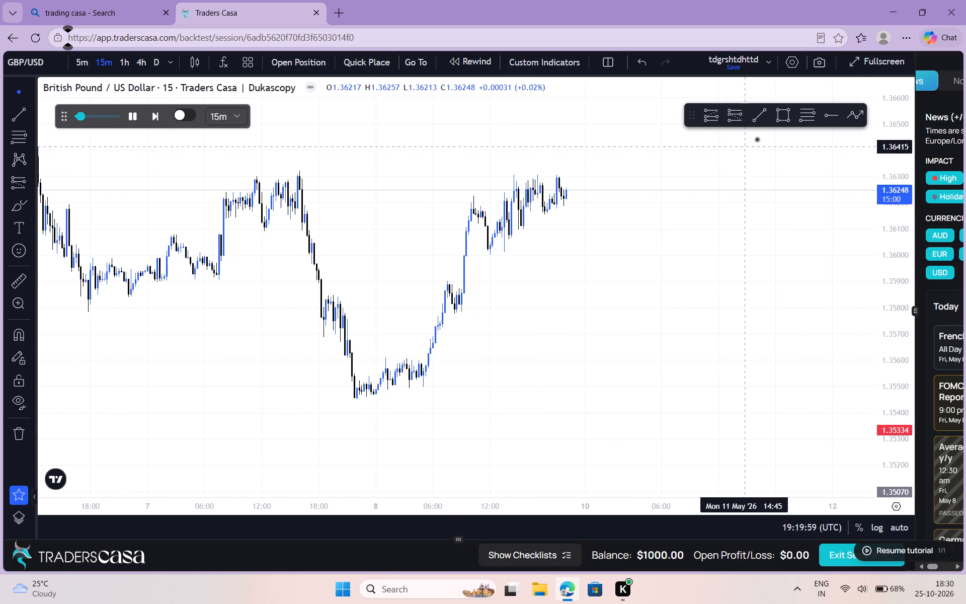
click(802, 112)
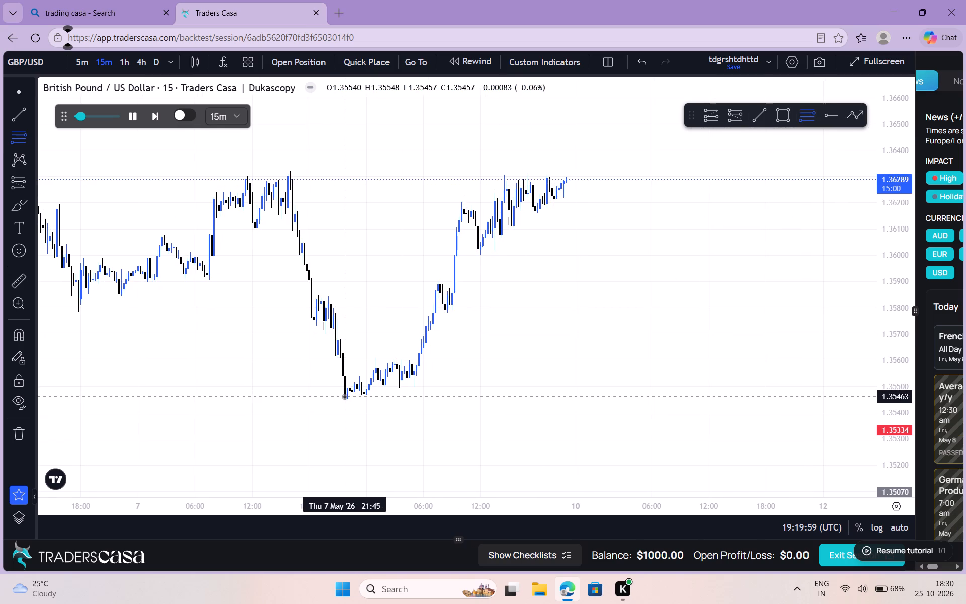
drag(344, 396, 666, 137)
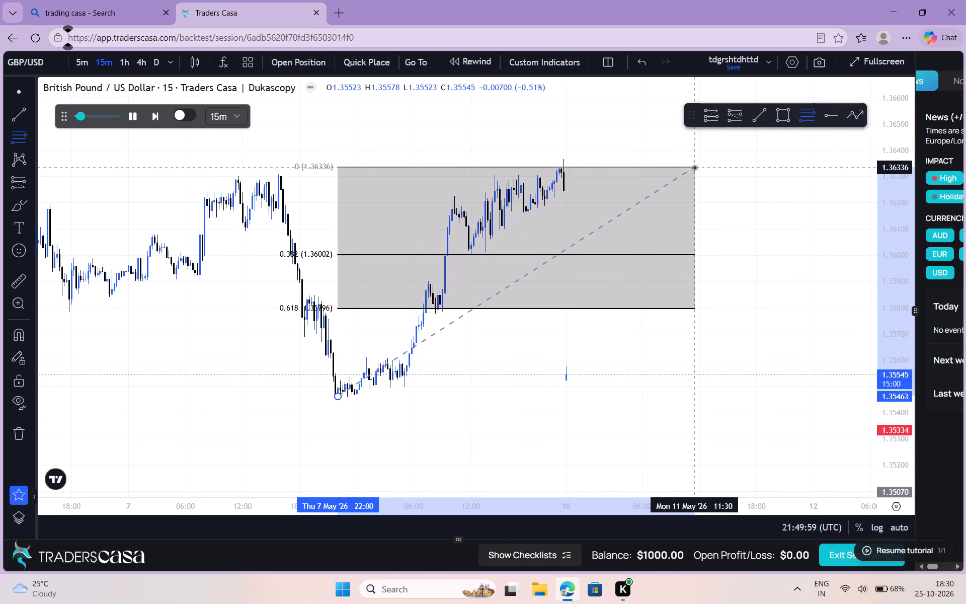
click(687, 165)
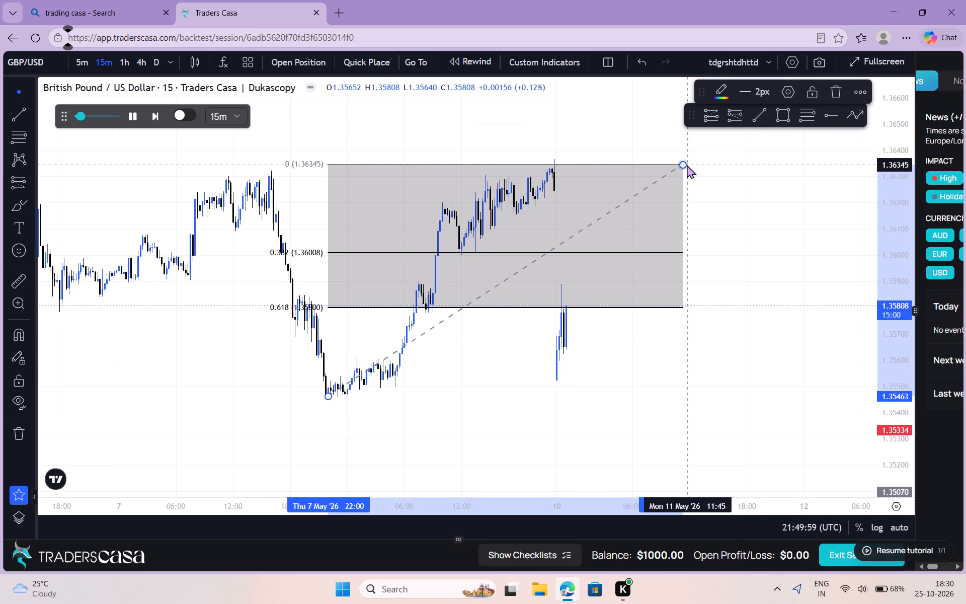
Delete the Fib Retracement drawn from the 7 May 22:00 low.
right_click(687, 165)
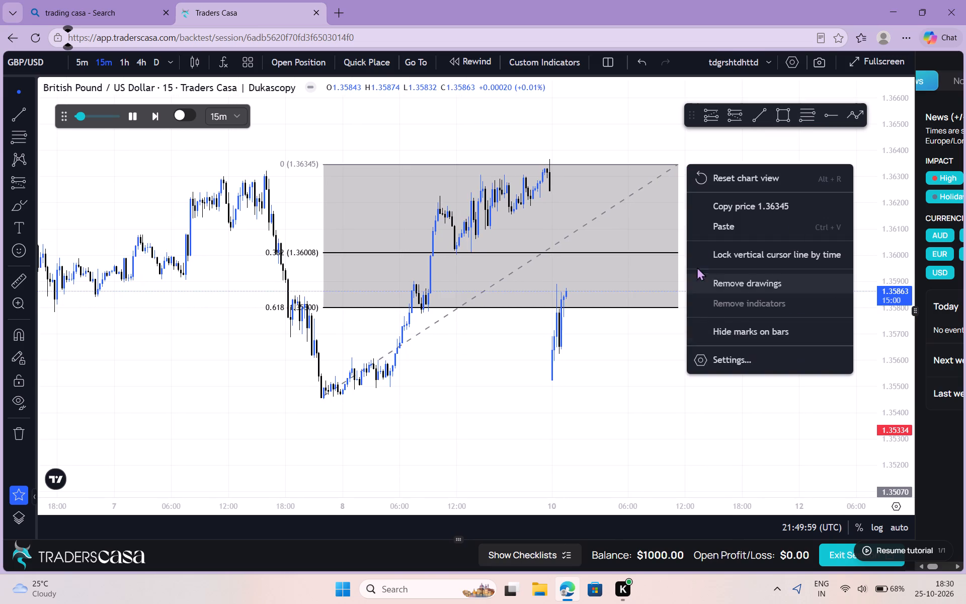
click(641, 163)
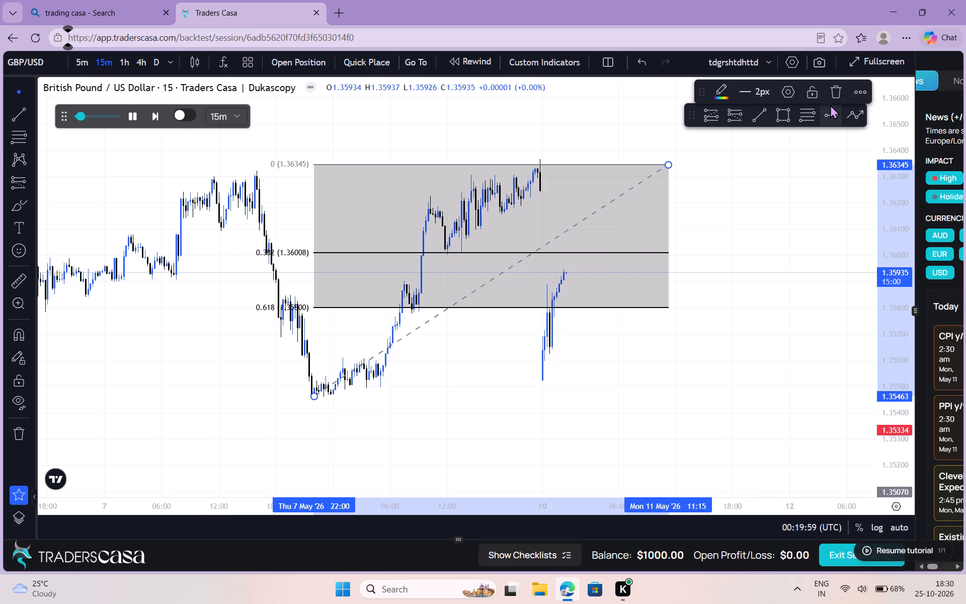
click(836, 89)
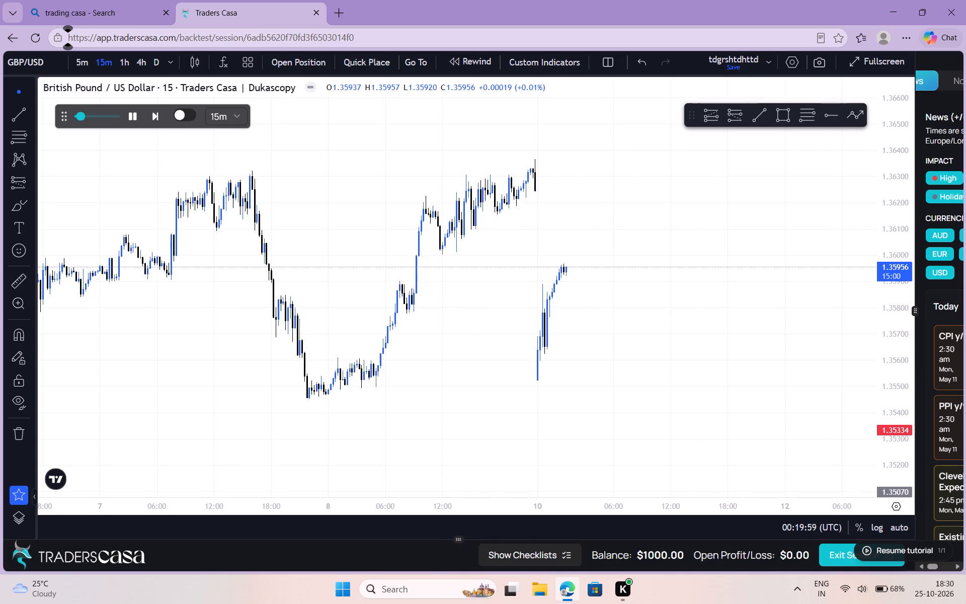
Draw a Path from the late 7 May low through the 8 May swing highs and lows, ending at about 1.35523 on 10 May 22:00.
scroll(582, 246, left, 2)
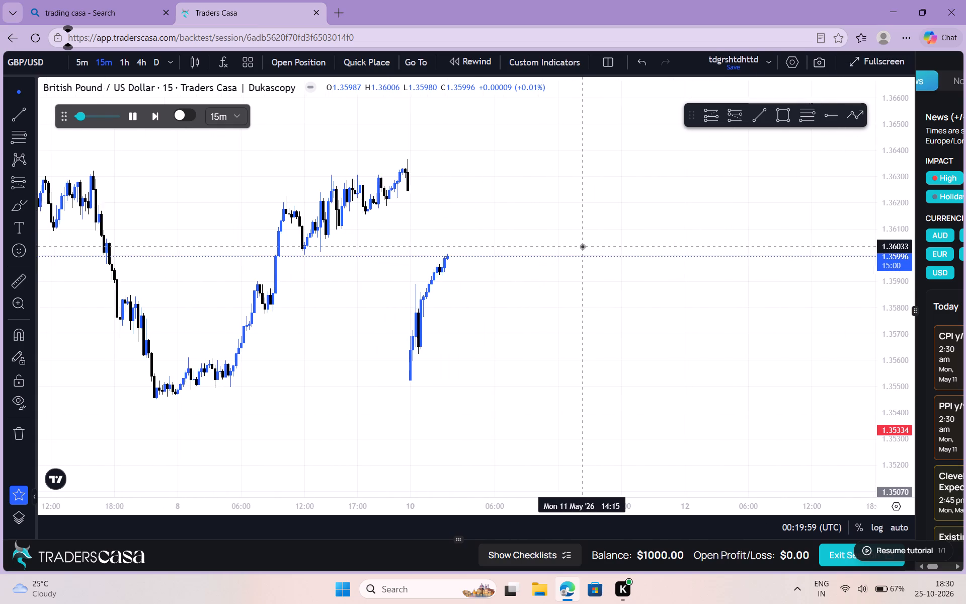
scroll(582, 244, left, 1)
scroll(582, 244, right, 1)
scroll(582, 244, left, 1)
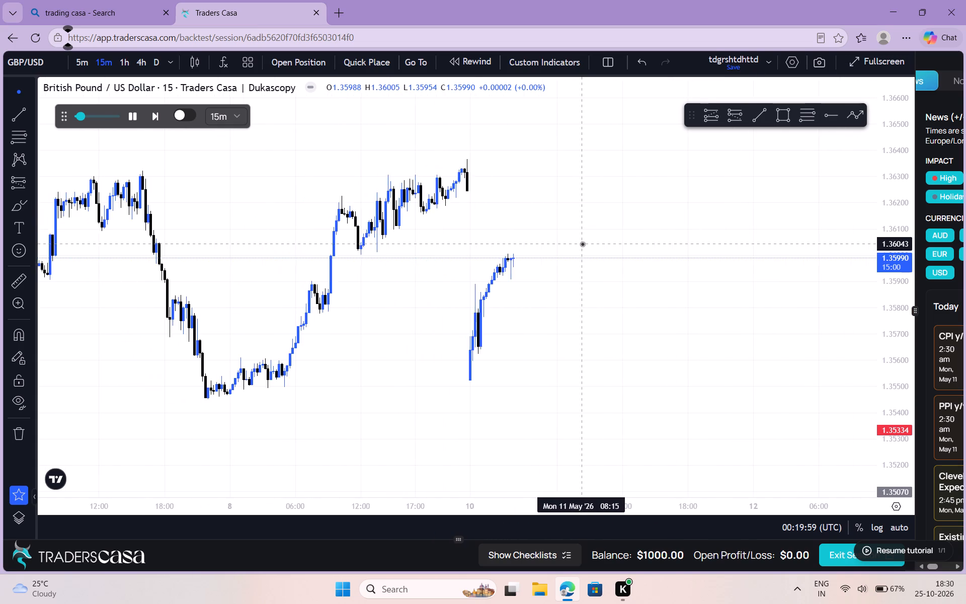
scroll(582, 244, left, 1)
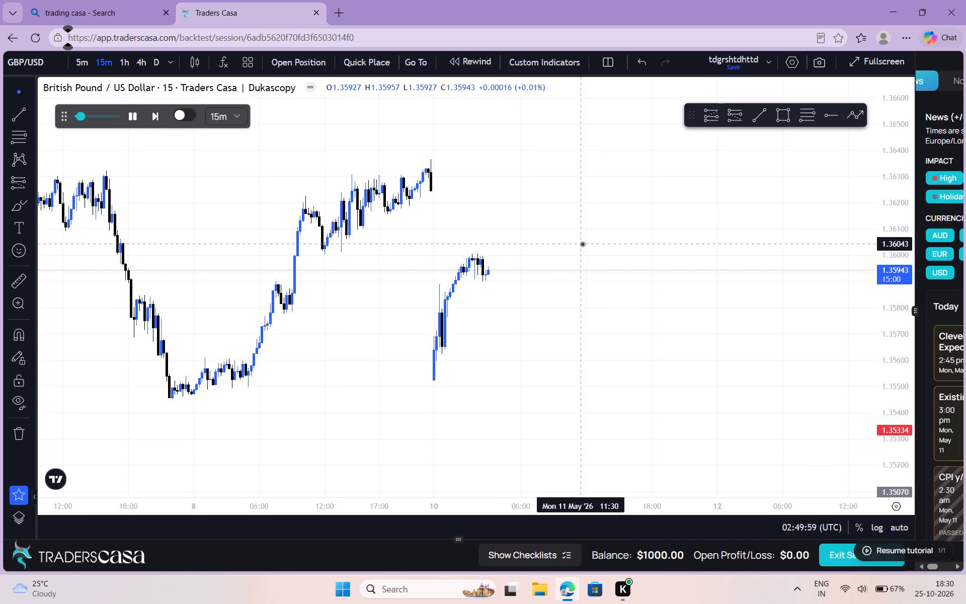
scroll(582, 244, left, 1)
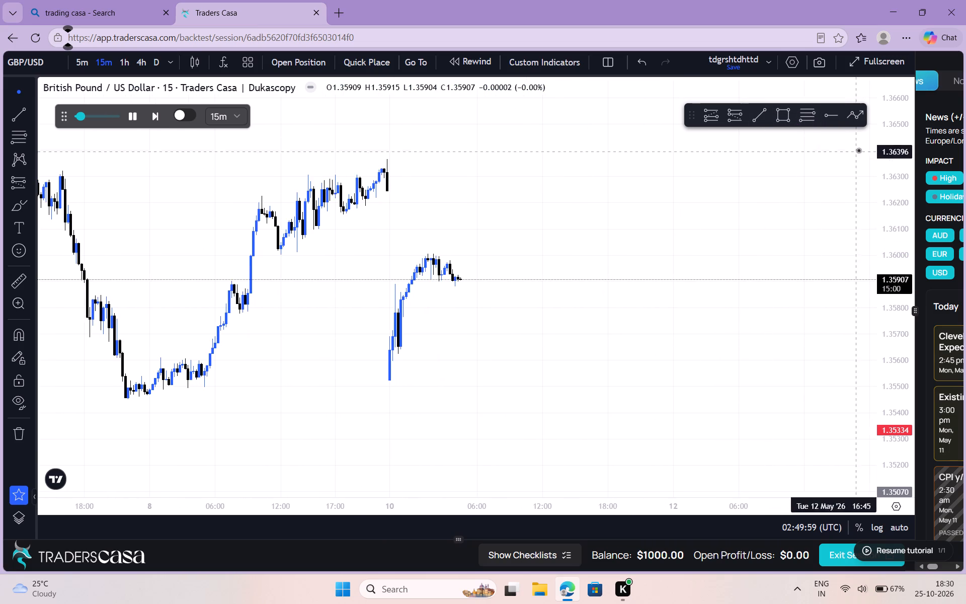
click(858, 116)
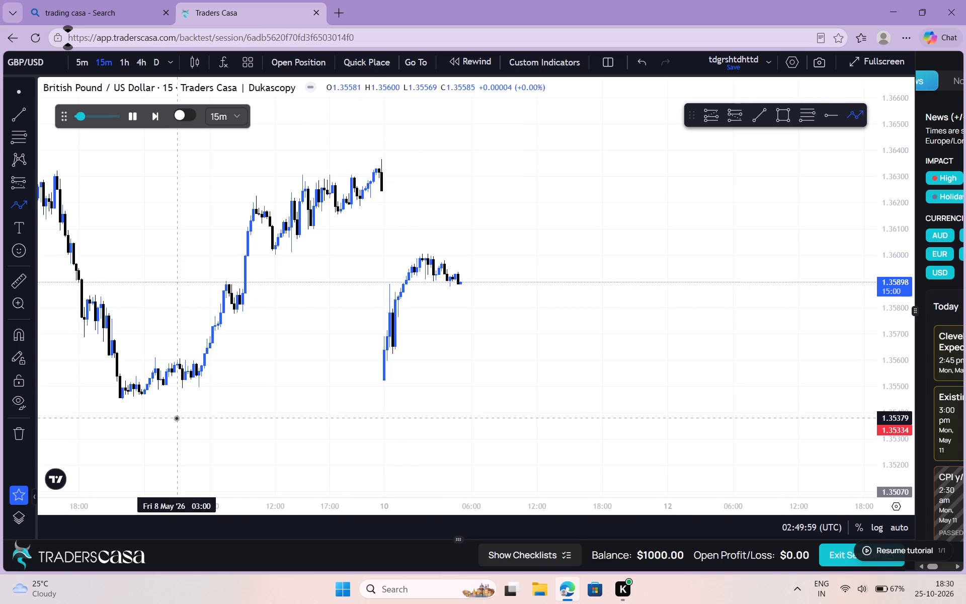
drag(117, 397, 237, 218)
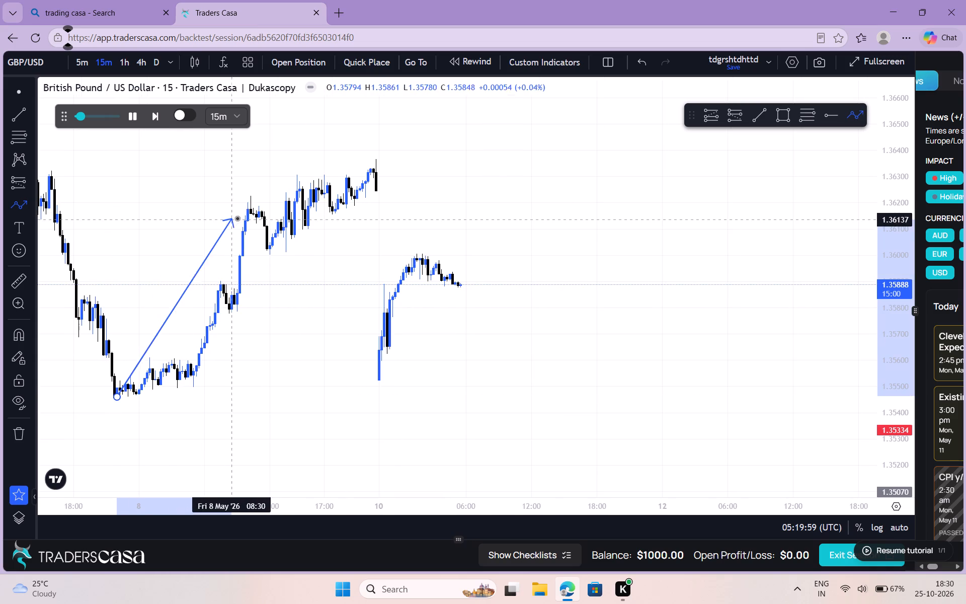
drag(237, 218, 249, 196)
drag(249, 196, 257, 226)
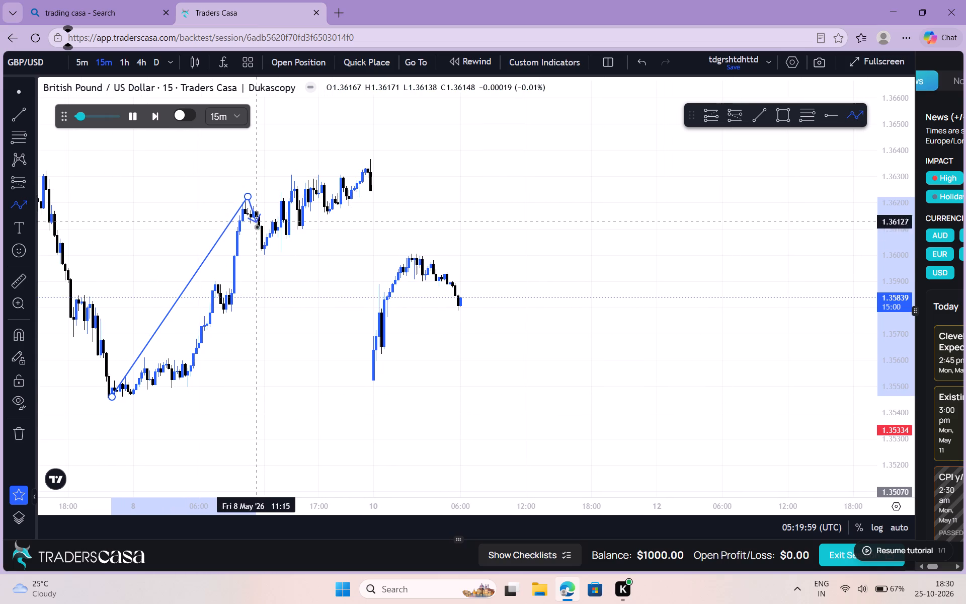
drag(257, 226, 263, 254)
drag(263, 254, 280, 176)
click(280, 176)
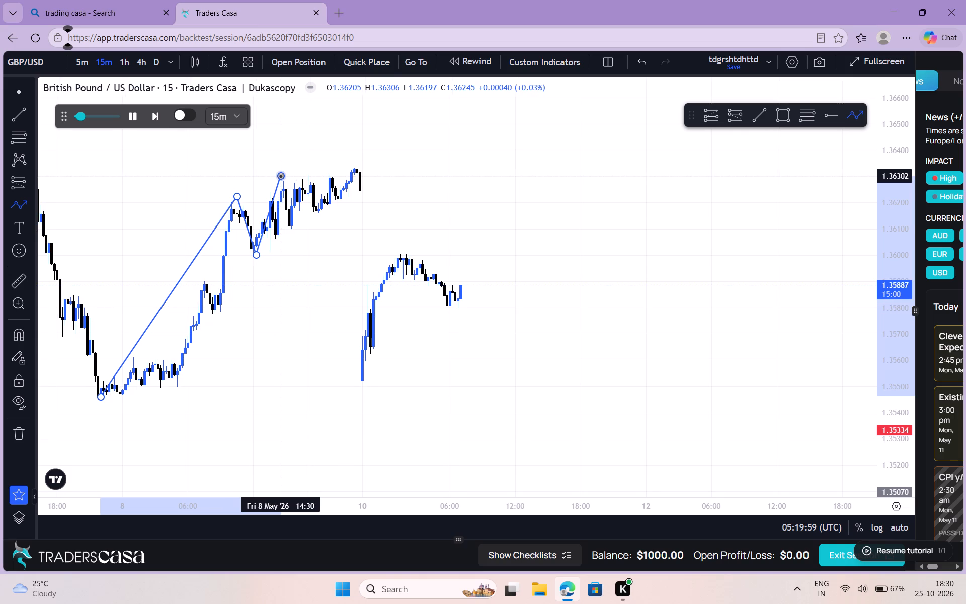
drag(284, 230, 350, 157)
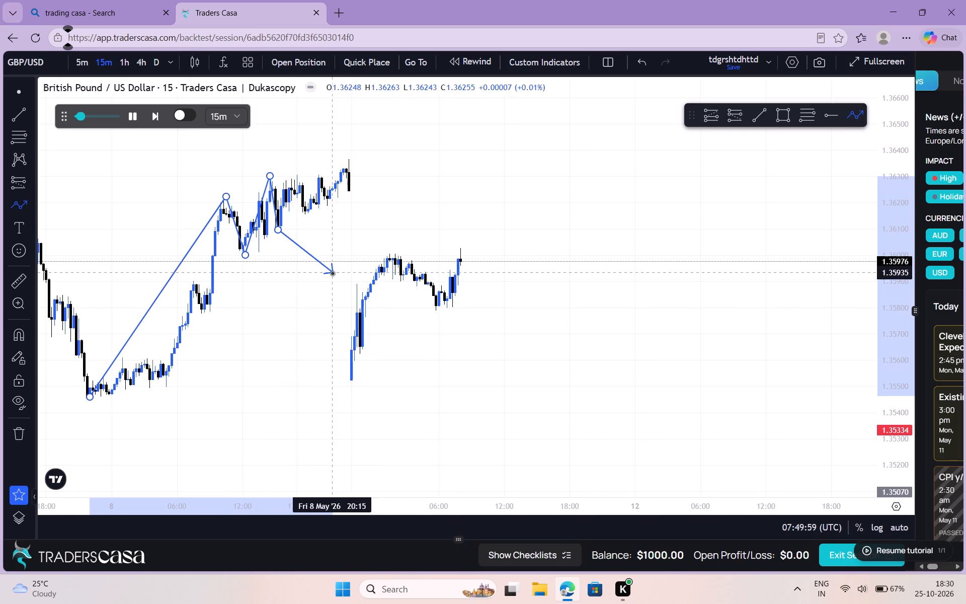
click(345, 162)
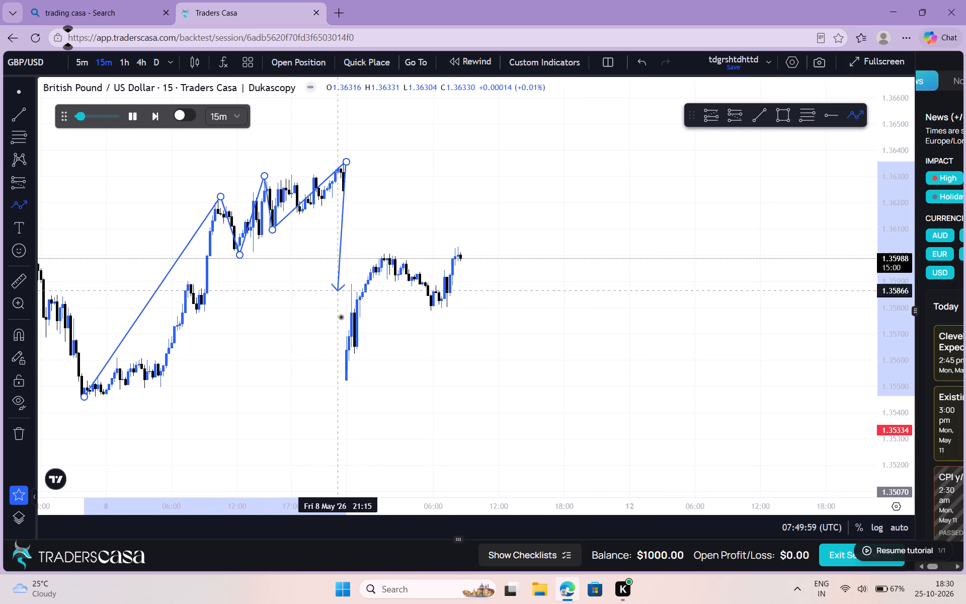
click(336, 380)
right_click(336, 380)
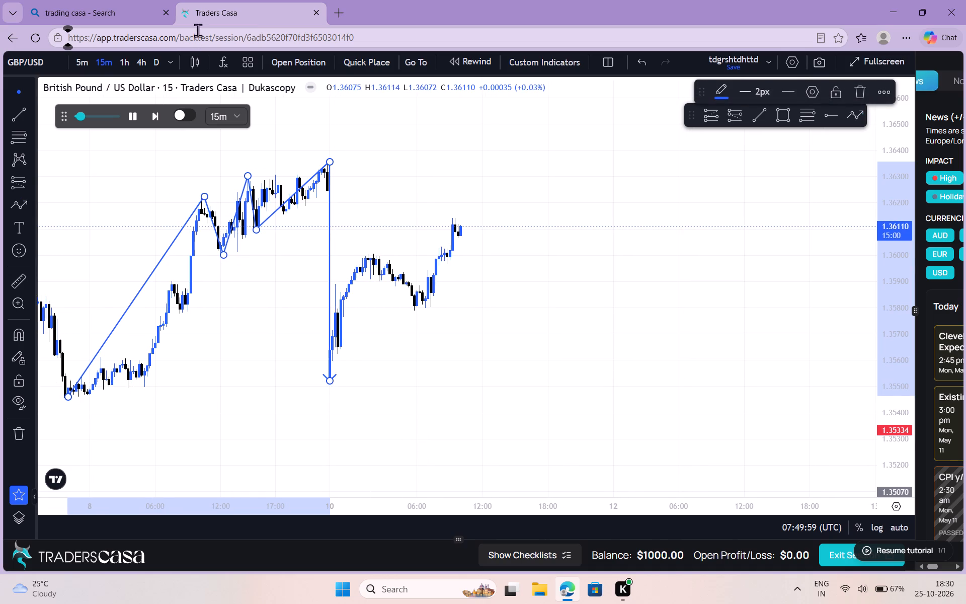
Add the Average Price indicator to the chart and close the indicator list.
click(218, 68)
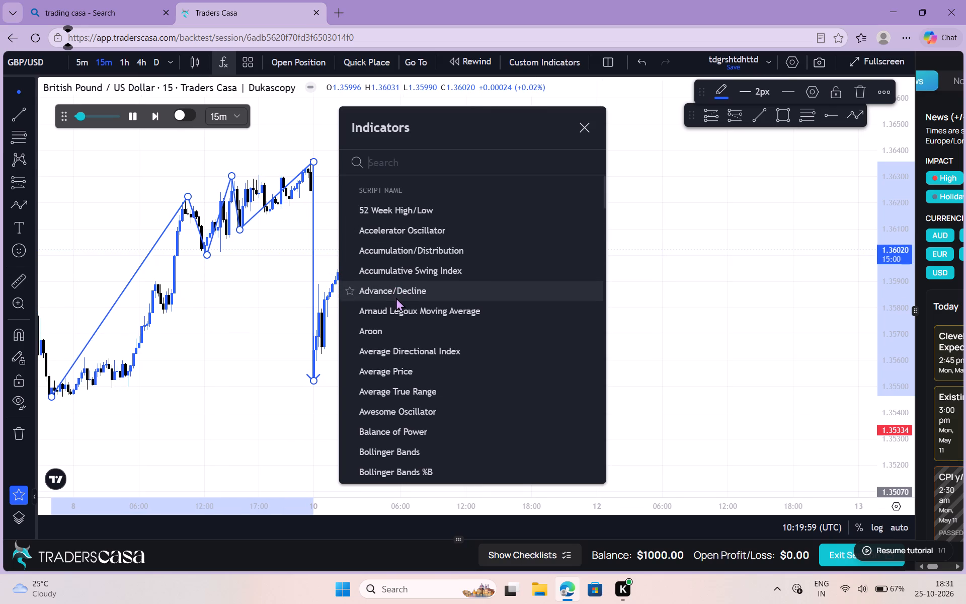
click(389, 371)
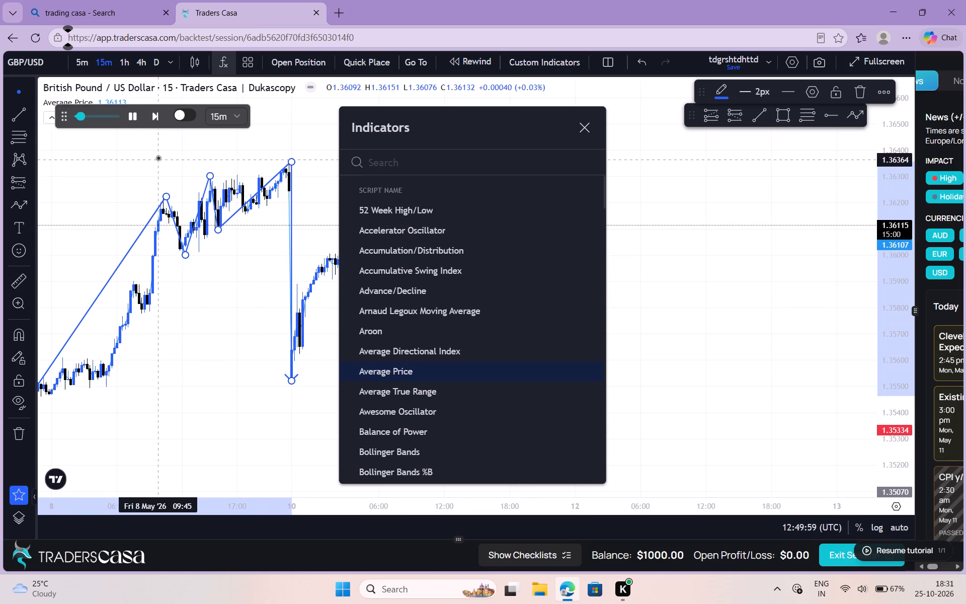
click(52, 101)
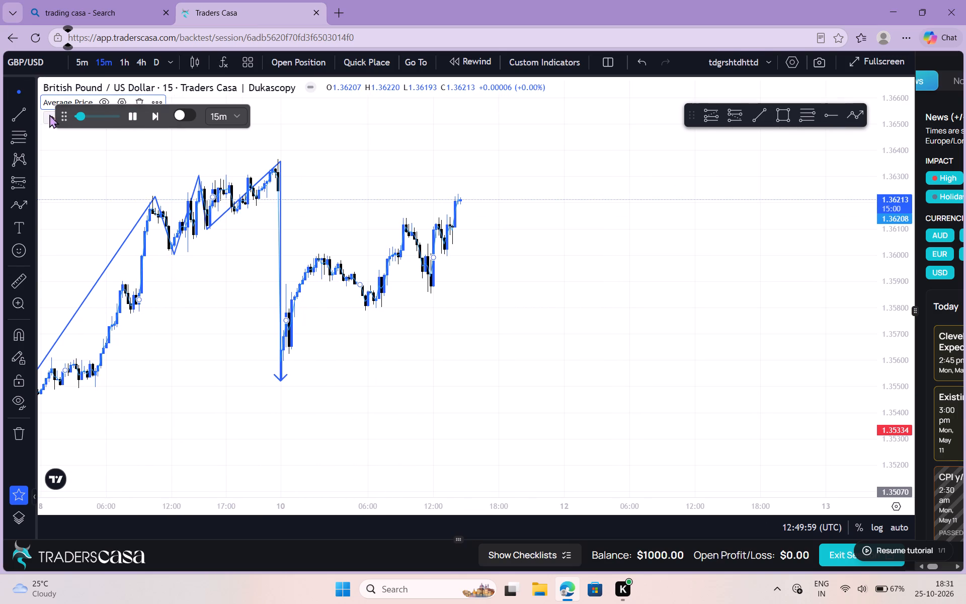
Move the replay control bar below the Average Price legend so it no longer covers it.
drag(60, 113, 48, 140)
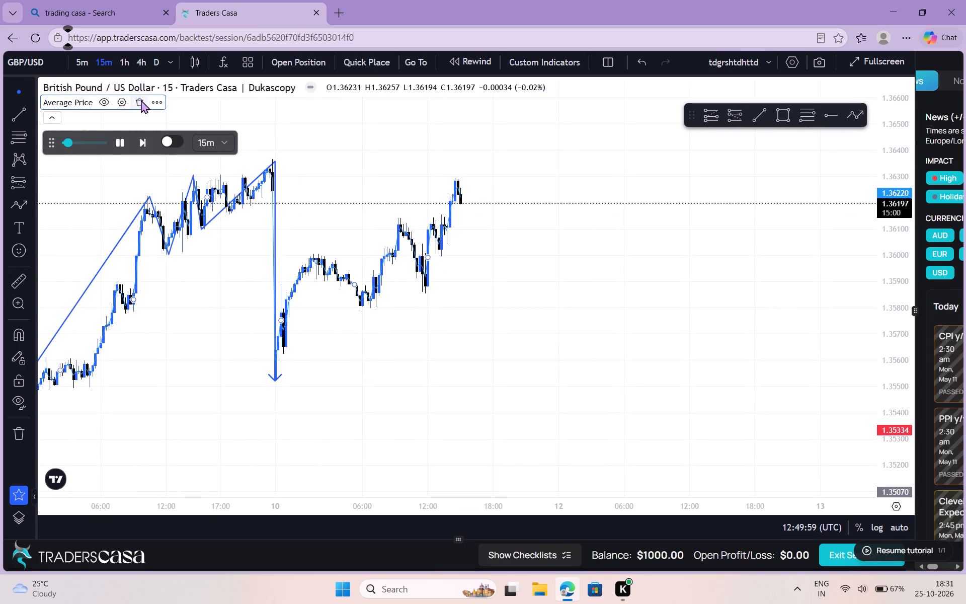
Review the Average Price indicator's style and visibility settings and close them without changes.
click(117, 103)
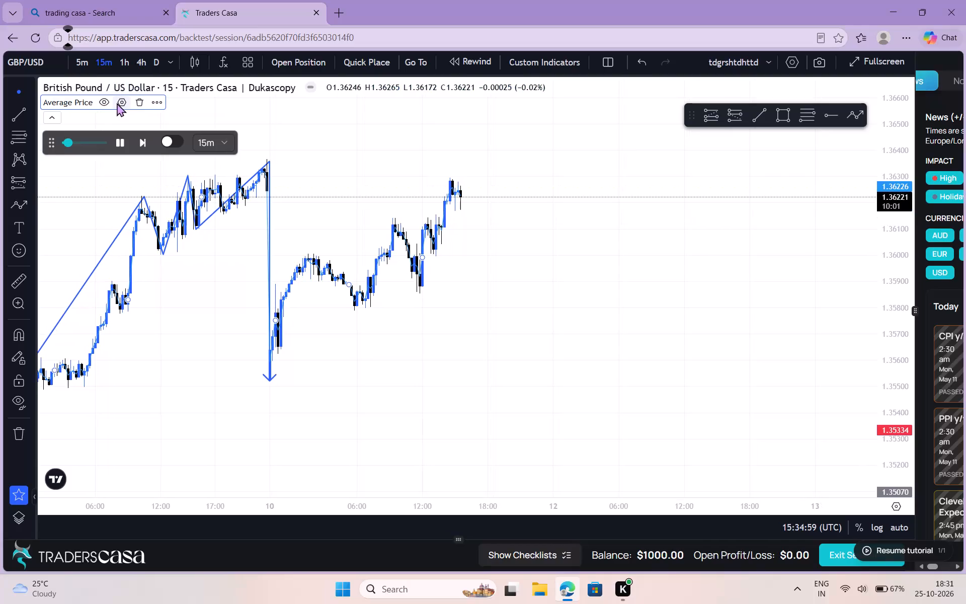
click(117, 103)
click(117, 103)
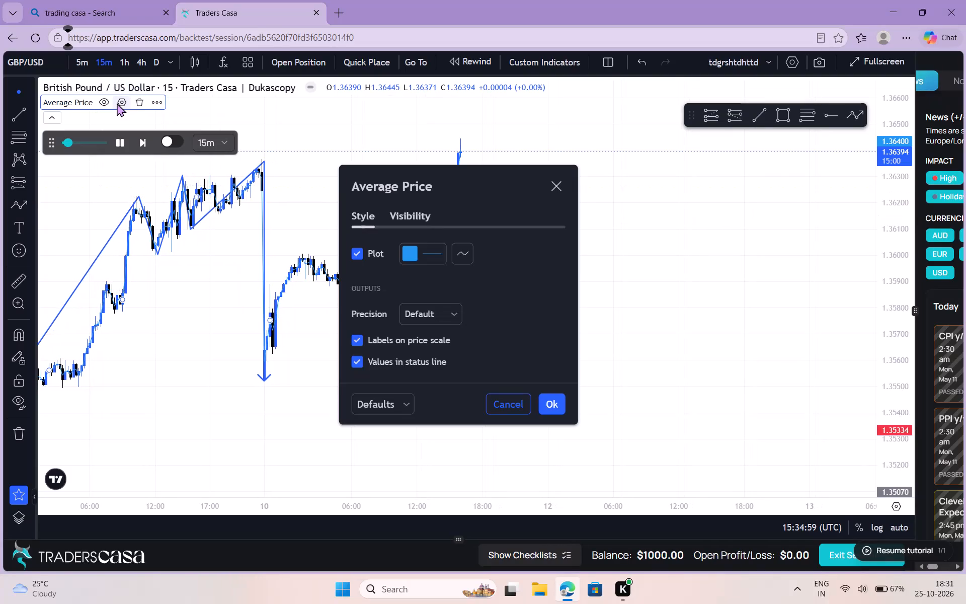
click(403, 223)
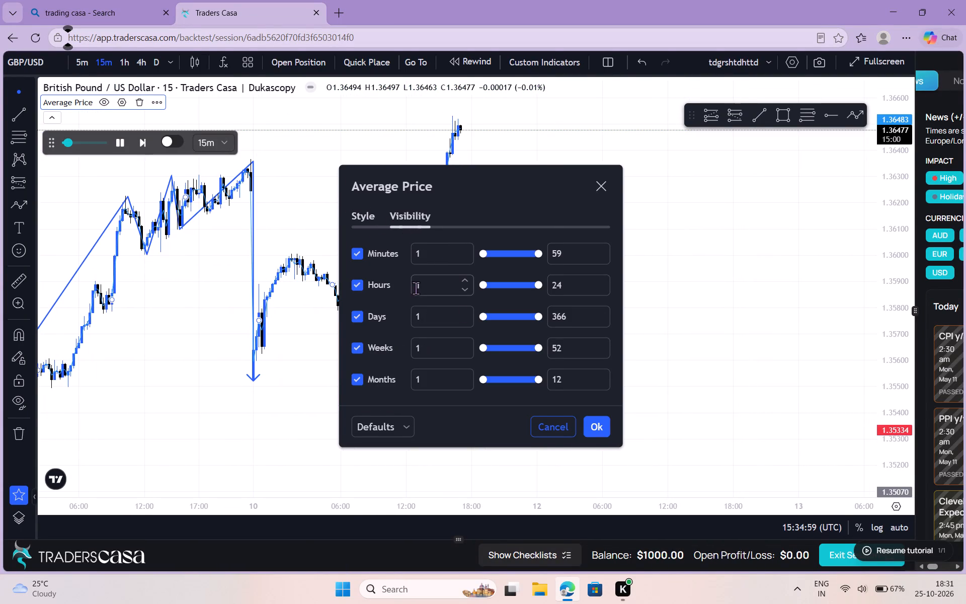
scroll(416, 288, down, 3)
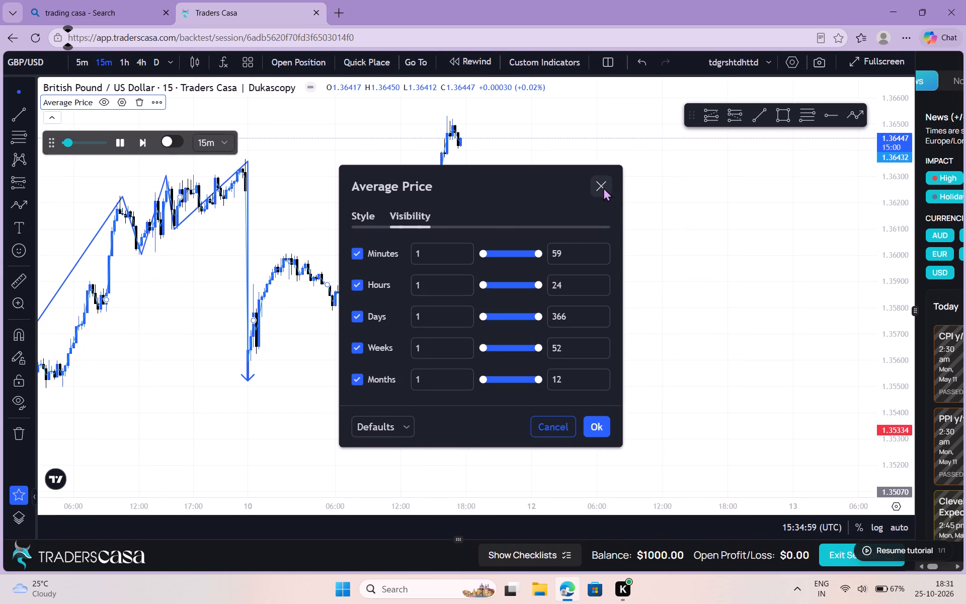
click(603, 187)
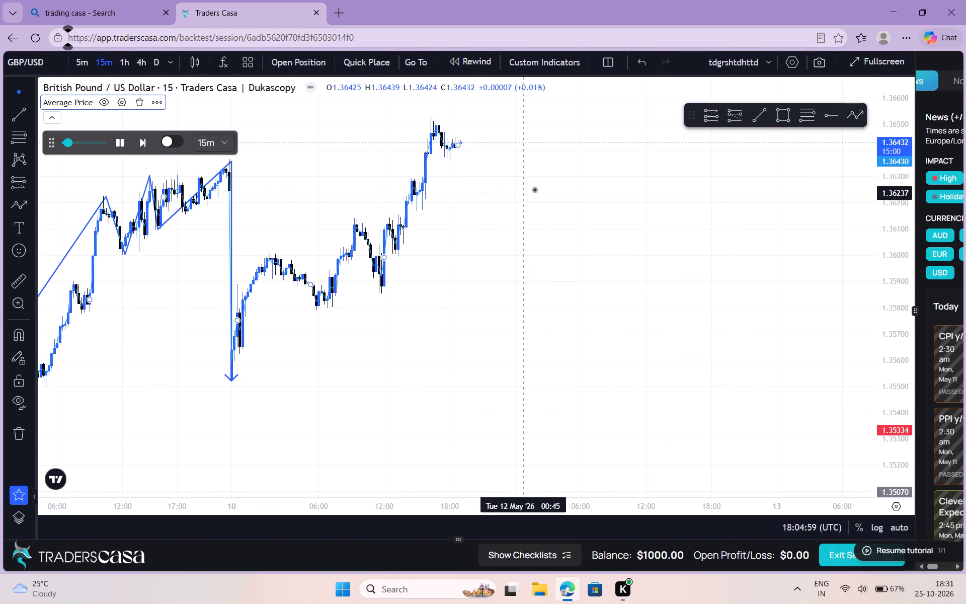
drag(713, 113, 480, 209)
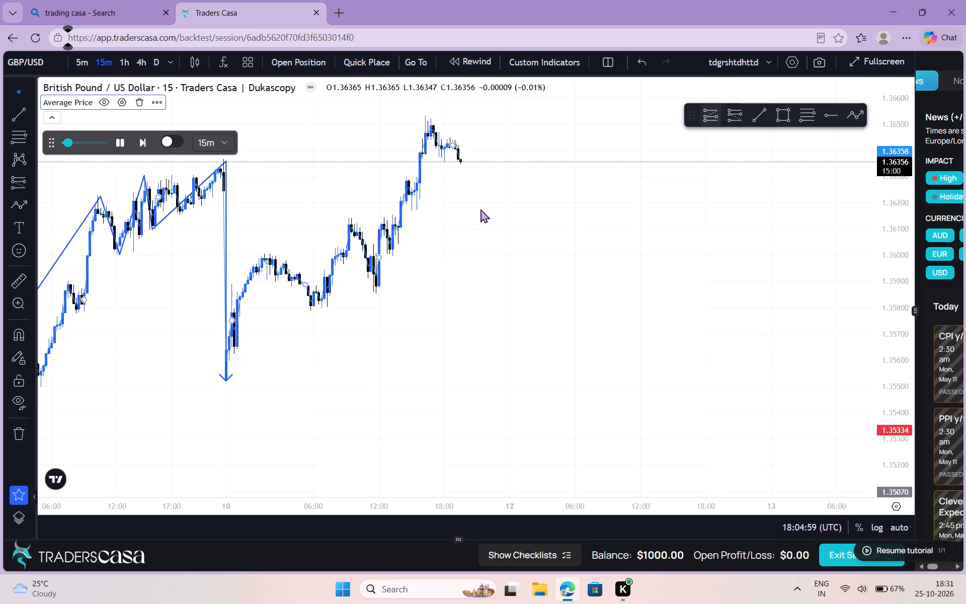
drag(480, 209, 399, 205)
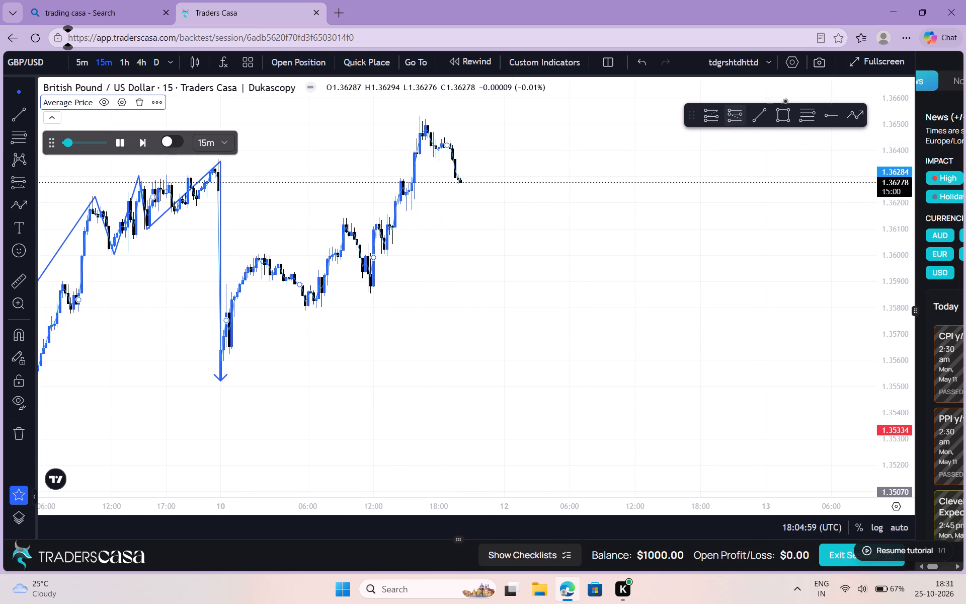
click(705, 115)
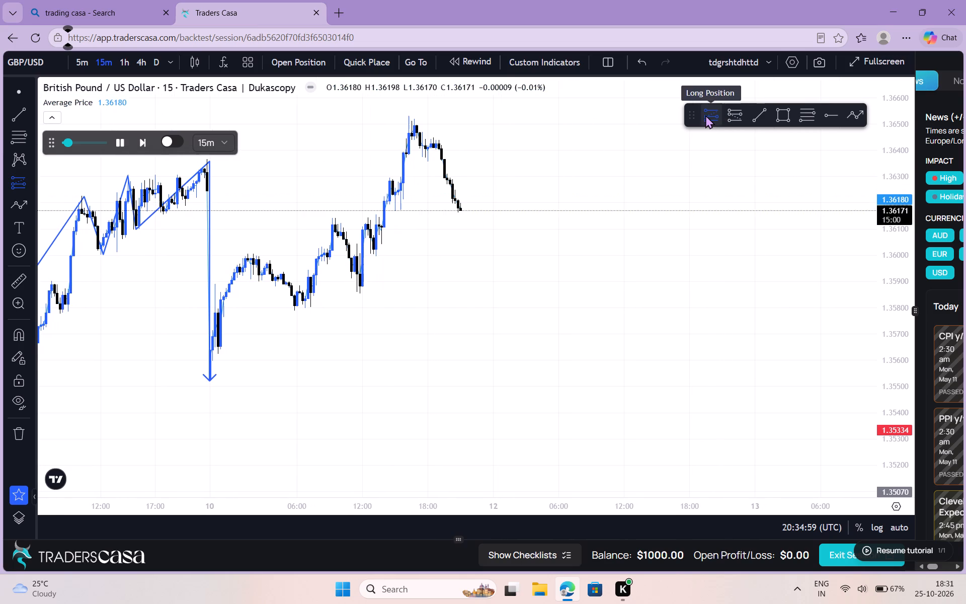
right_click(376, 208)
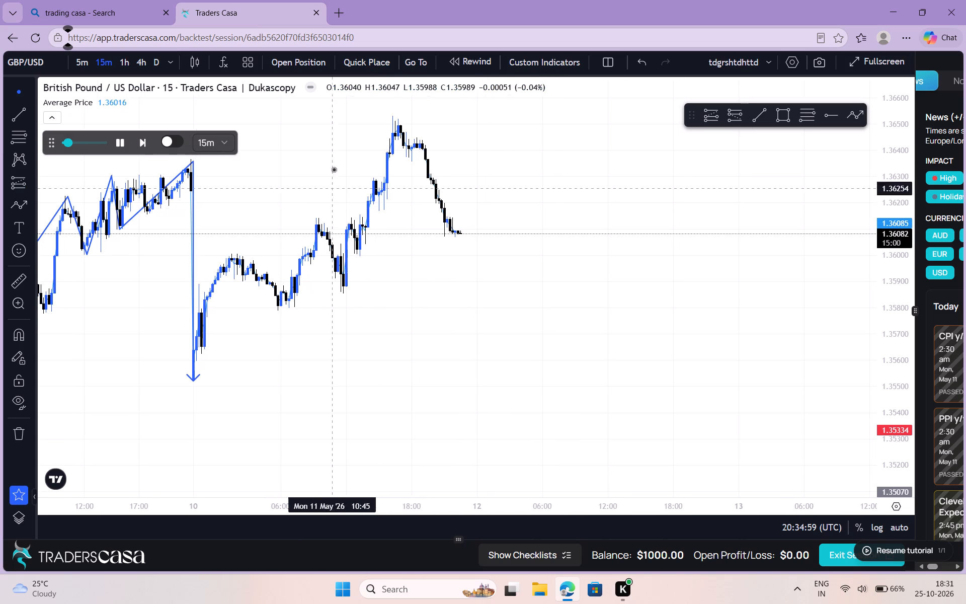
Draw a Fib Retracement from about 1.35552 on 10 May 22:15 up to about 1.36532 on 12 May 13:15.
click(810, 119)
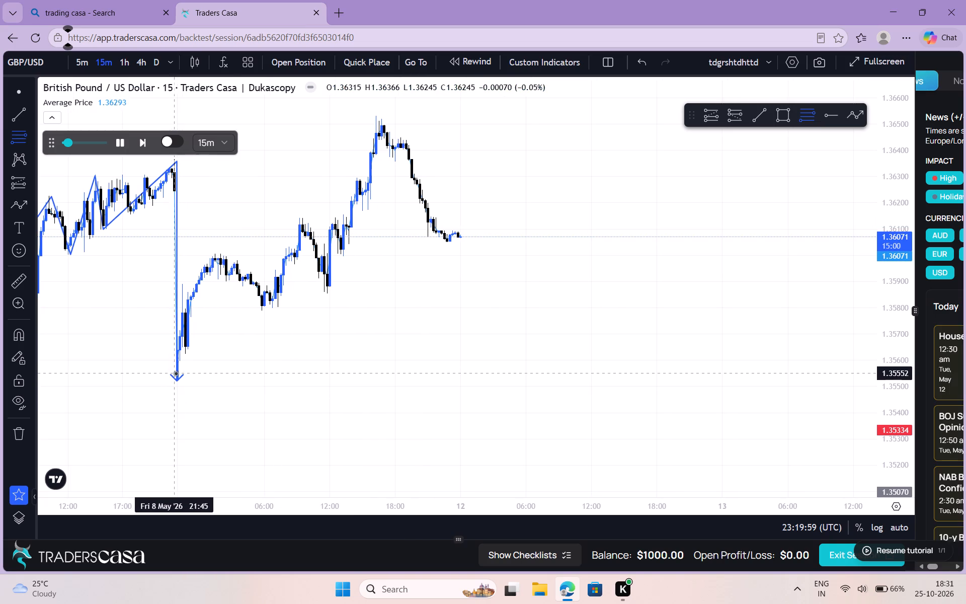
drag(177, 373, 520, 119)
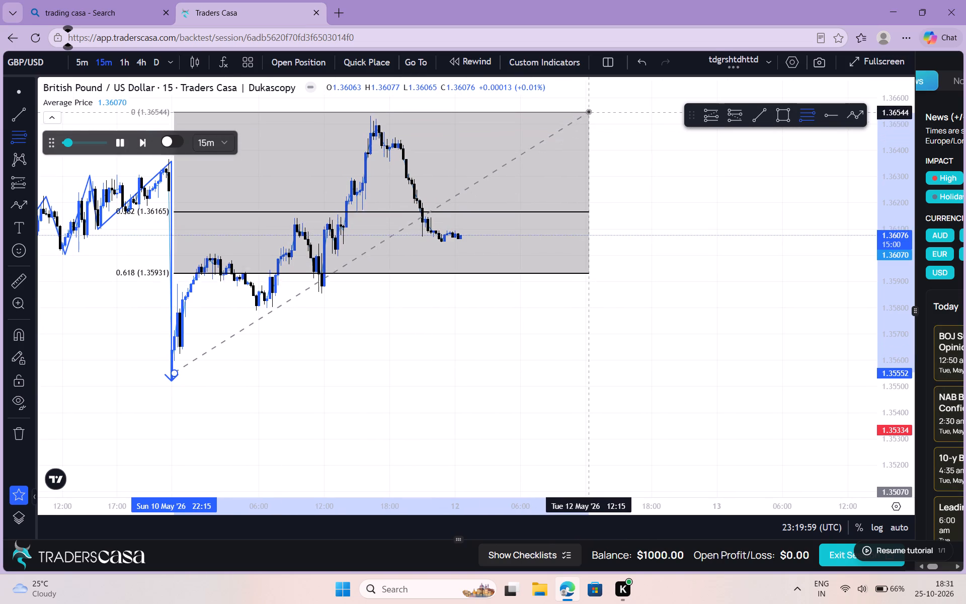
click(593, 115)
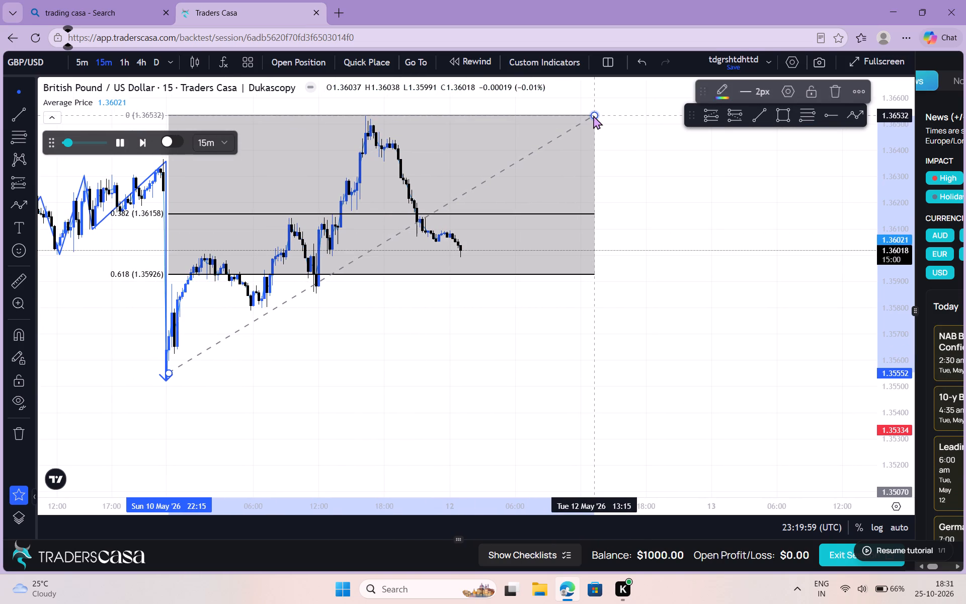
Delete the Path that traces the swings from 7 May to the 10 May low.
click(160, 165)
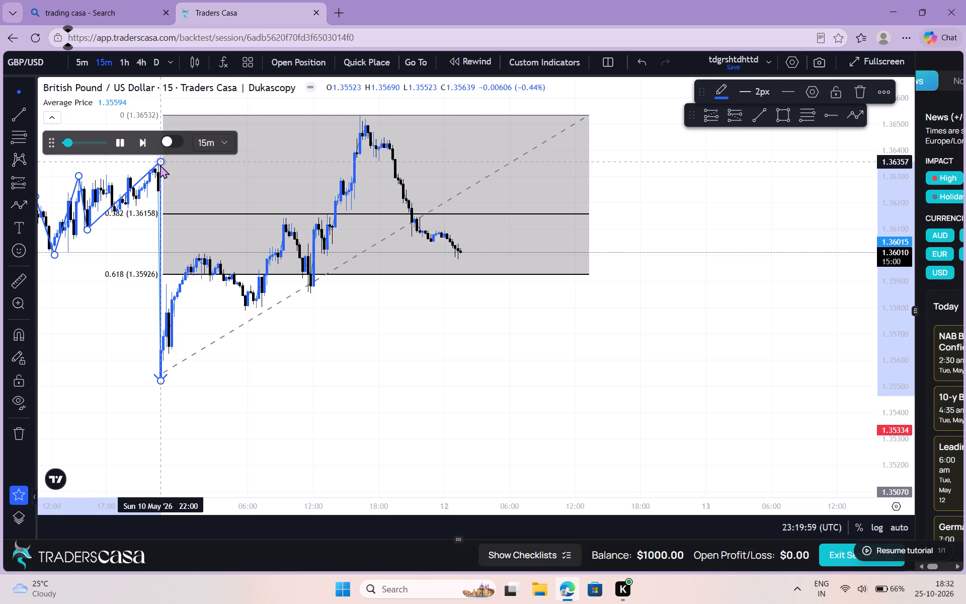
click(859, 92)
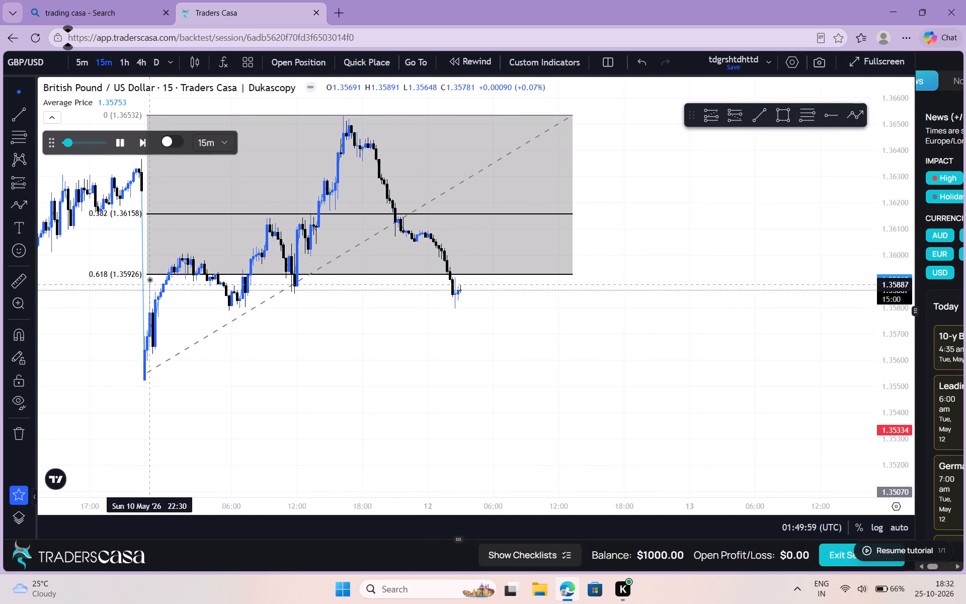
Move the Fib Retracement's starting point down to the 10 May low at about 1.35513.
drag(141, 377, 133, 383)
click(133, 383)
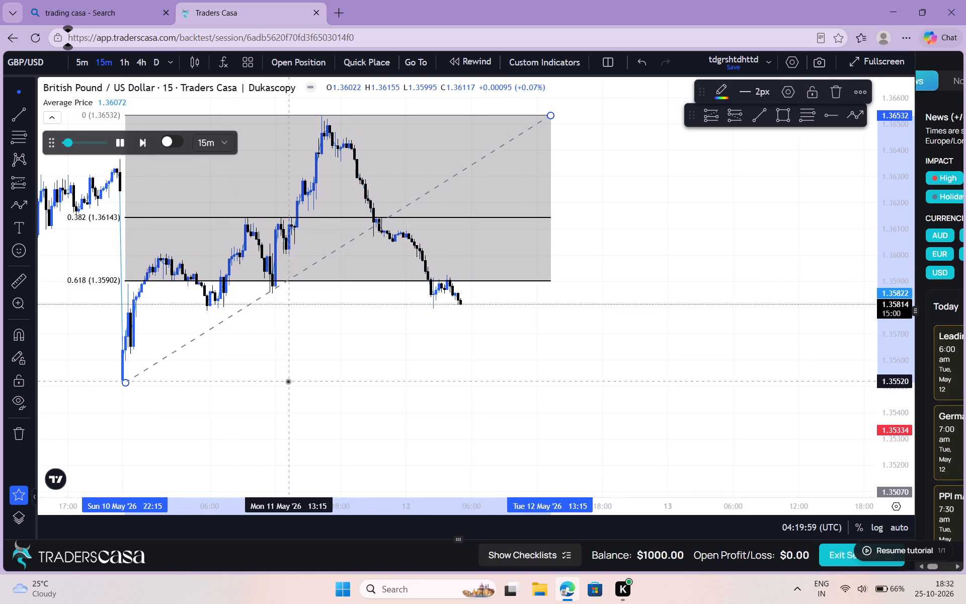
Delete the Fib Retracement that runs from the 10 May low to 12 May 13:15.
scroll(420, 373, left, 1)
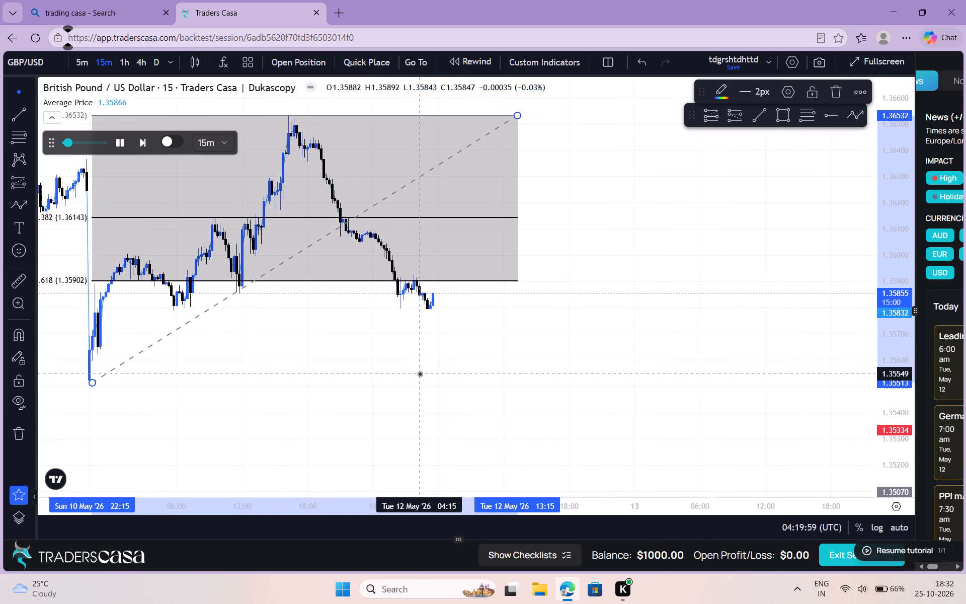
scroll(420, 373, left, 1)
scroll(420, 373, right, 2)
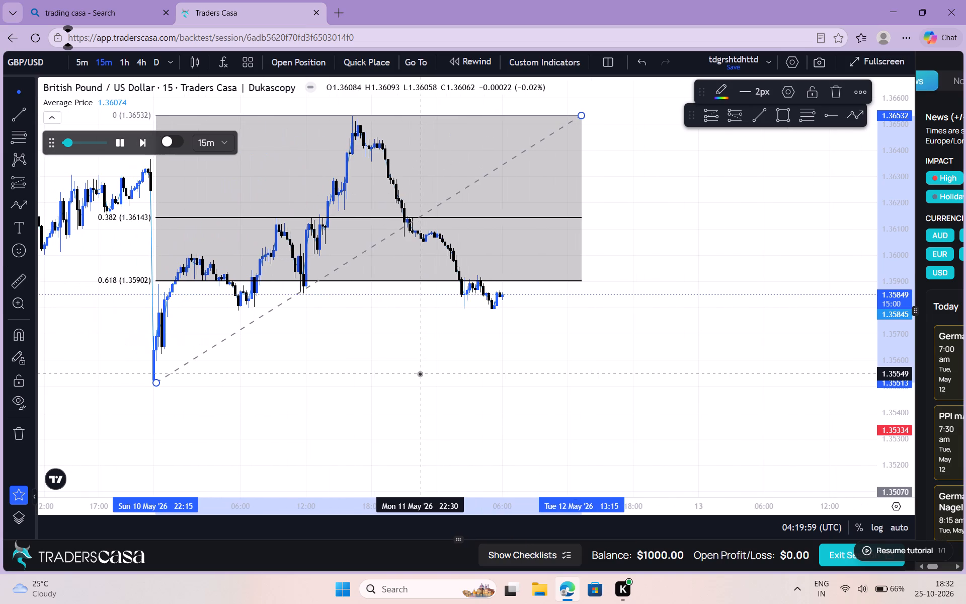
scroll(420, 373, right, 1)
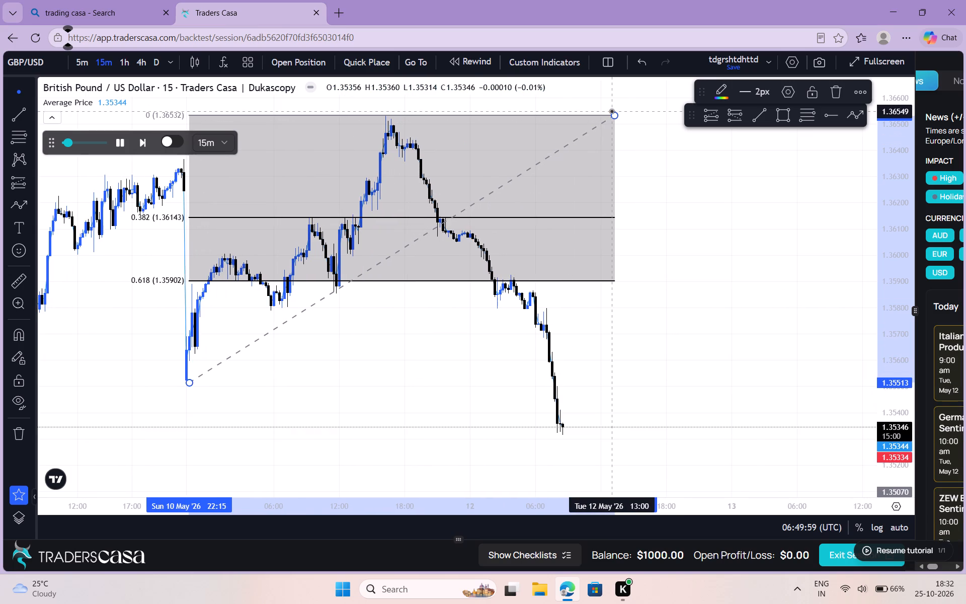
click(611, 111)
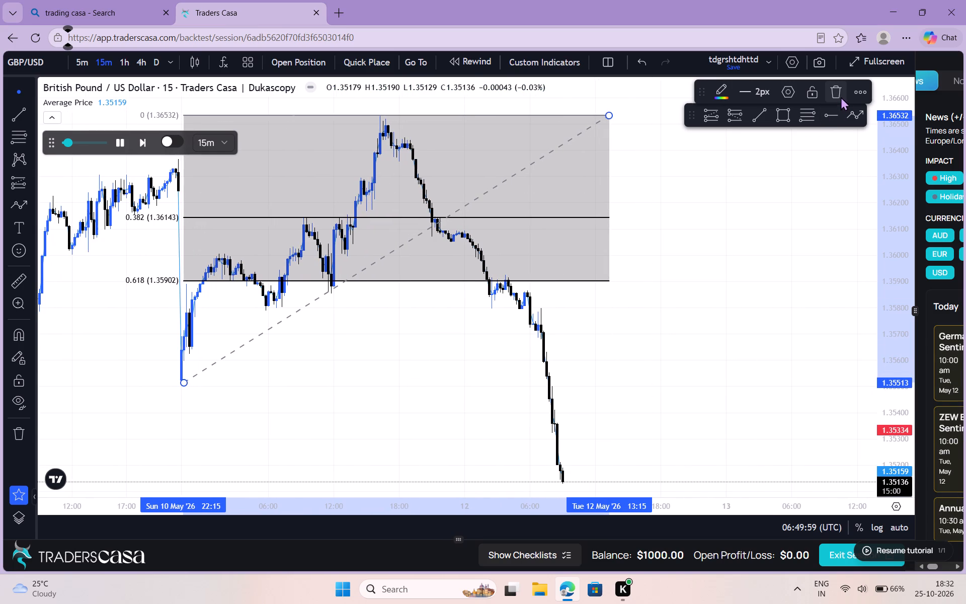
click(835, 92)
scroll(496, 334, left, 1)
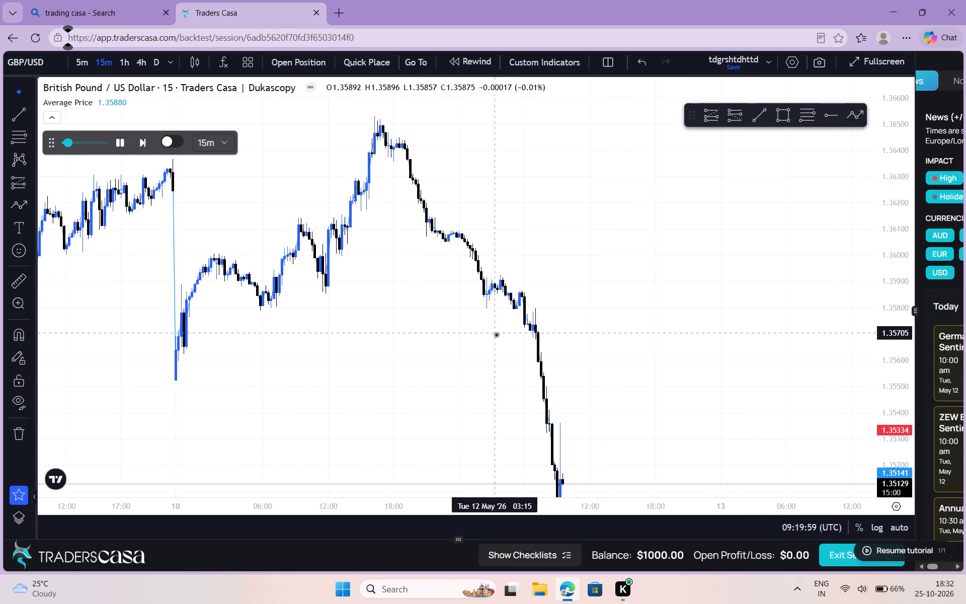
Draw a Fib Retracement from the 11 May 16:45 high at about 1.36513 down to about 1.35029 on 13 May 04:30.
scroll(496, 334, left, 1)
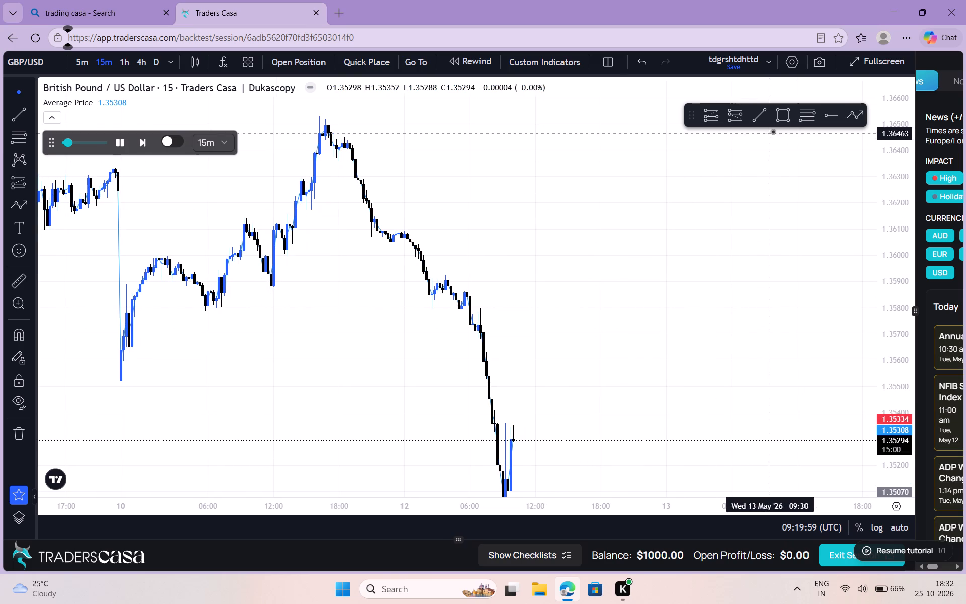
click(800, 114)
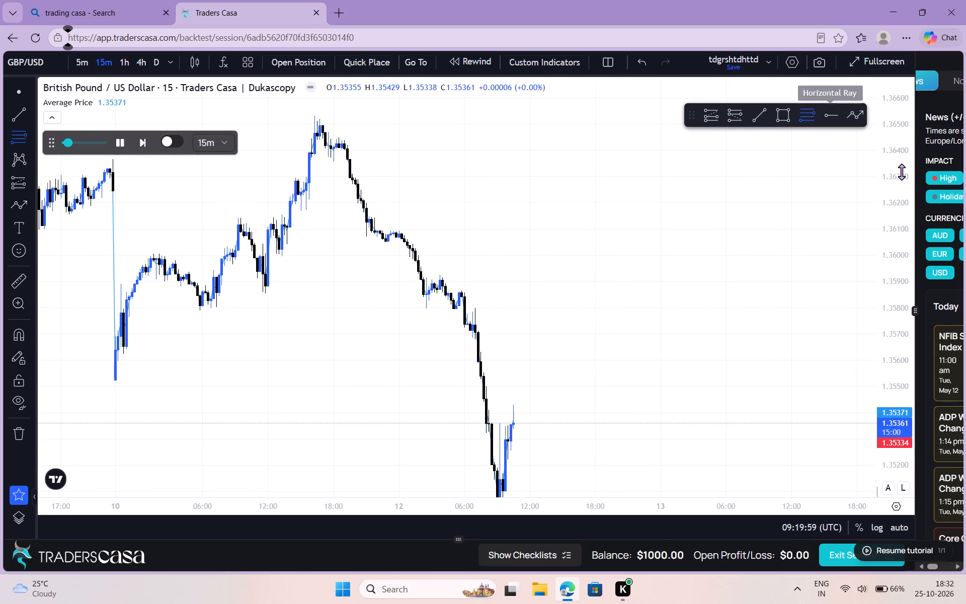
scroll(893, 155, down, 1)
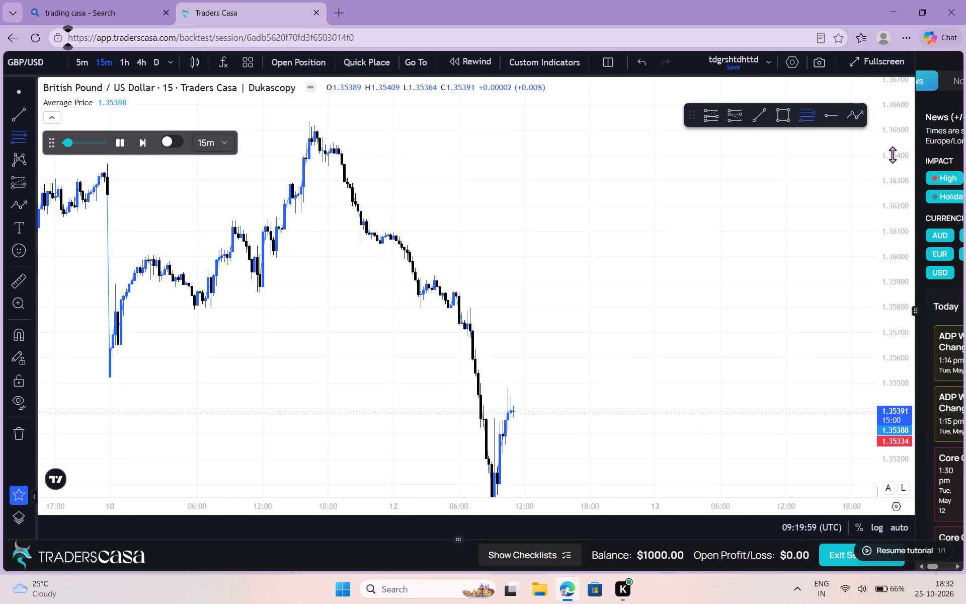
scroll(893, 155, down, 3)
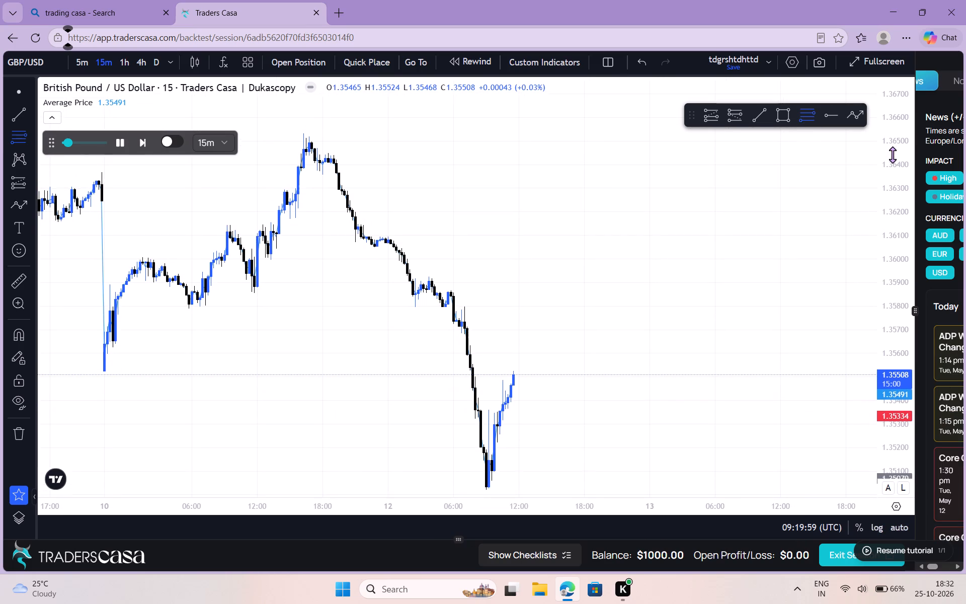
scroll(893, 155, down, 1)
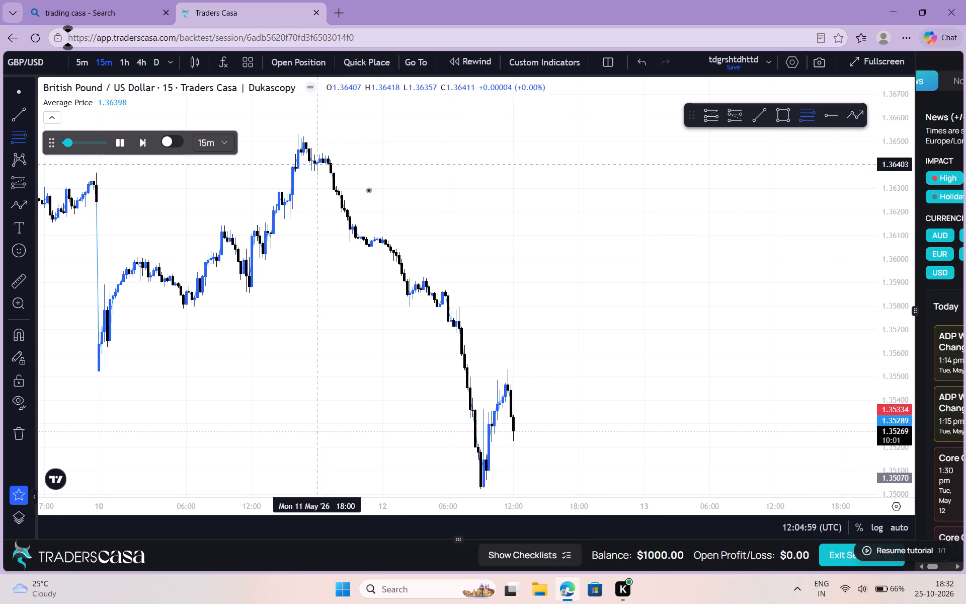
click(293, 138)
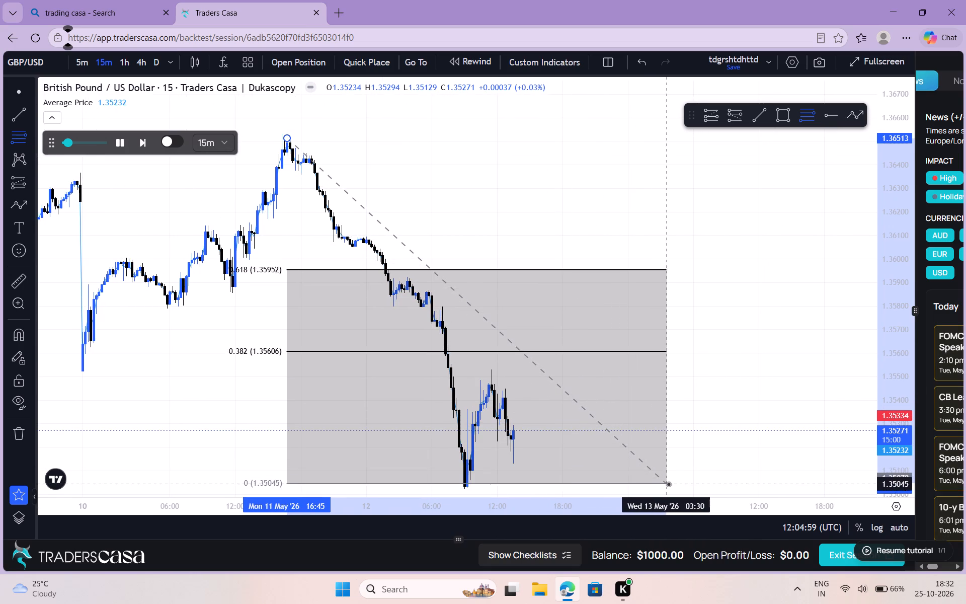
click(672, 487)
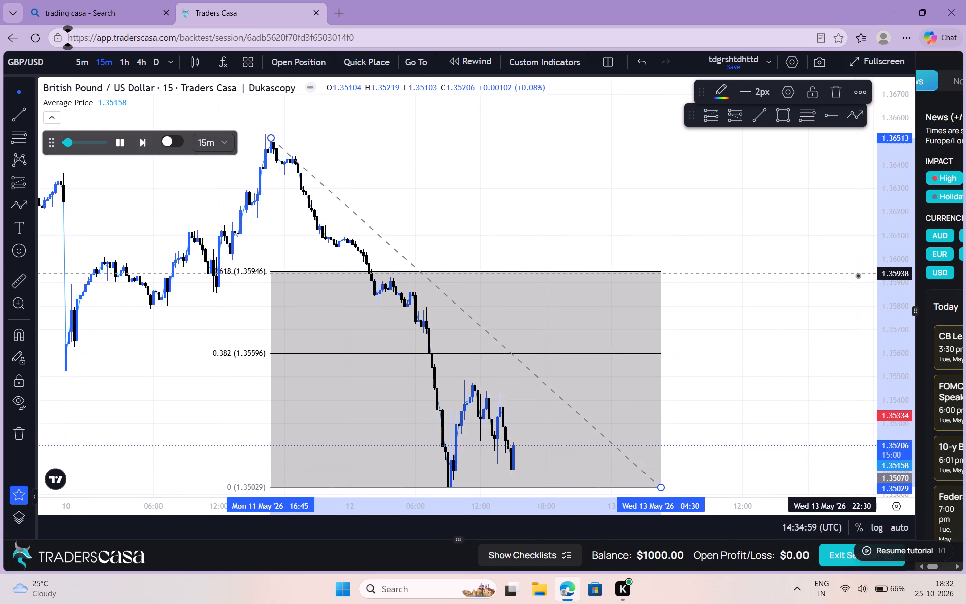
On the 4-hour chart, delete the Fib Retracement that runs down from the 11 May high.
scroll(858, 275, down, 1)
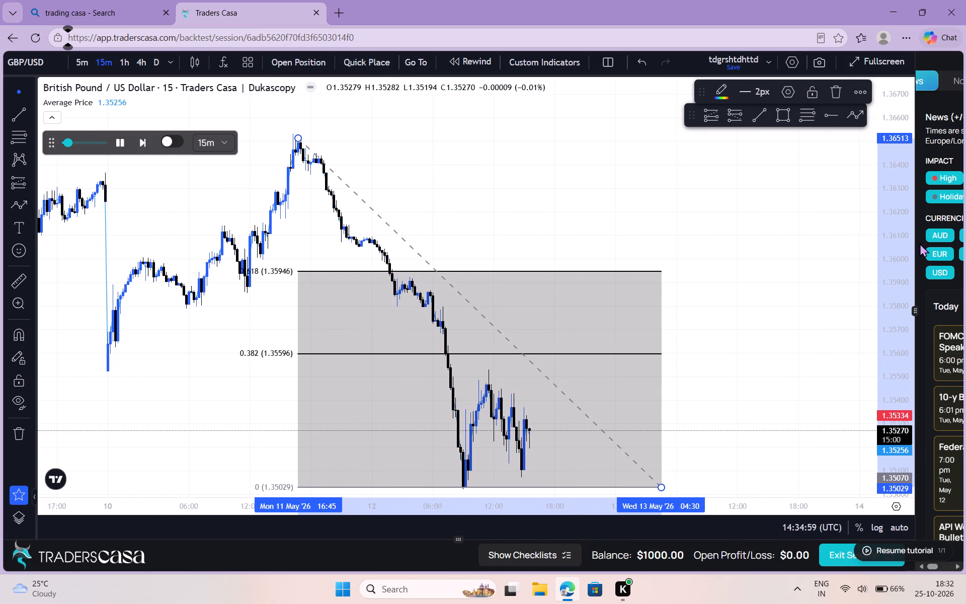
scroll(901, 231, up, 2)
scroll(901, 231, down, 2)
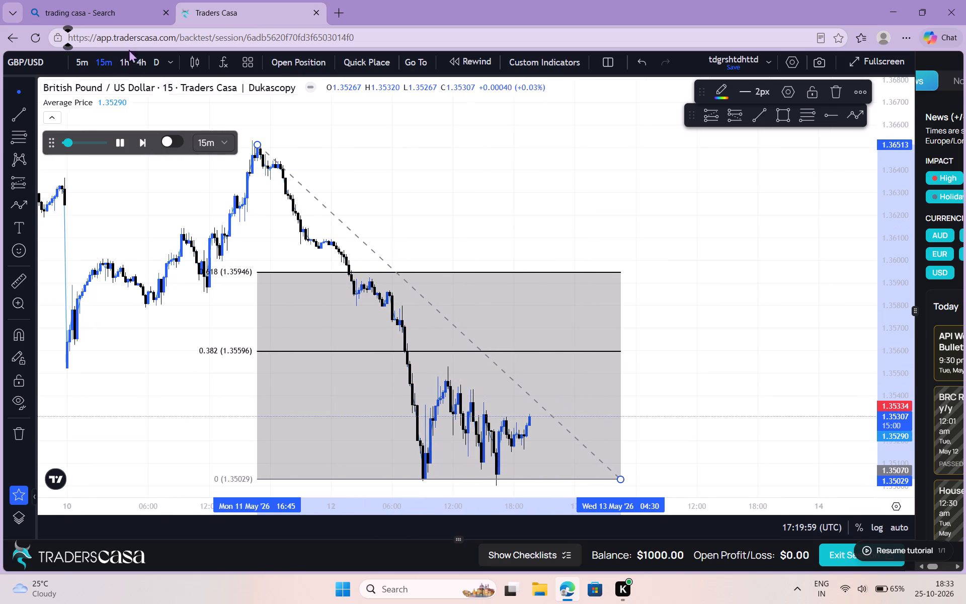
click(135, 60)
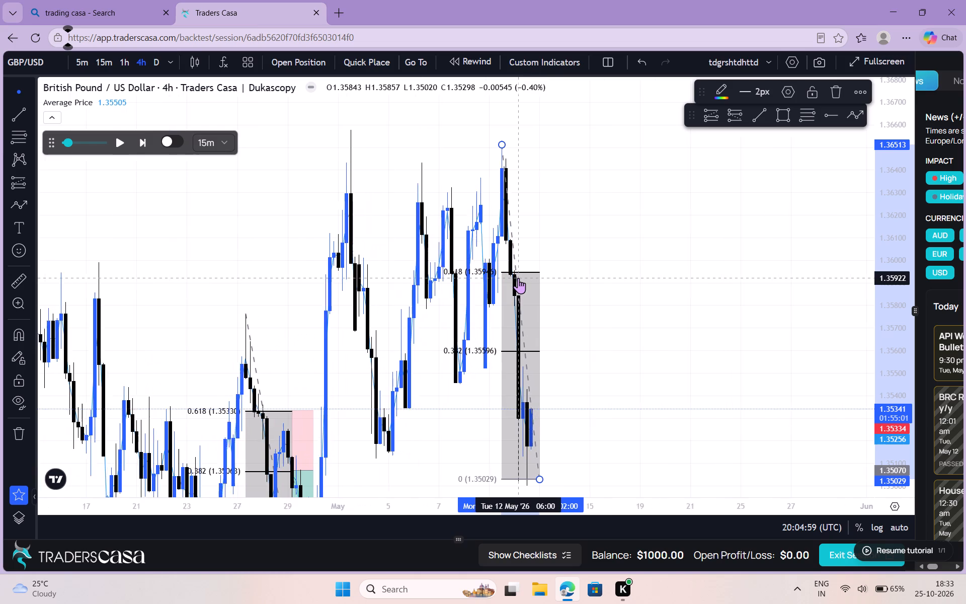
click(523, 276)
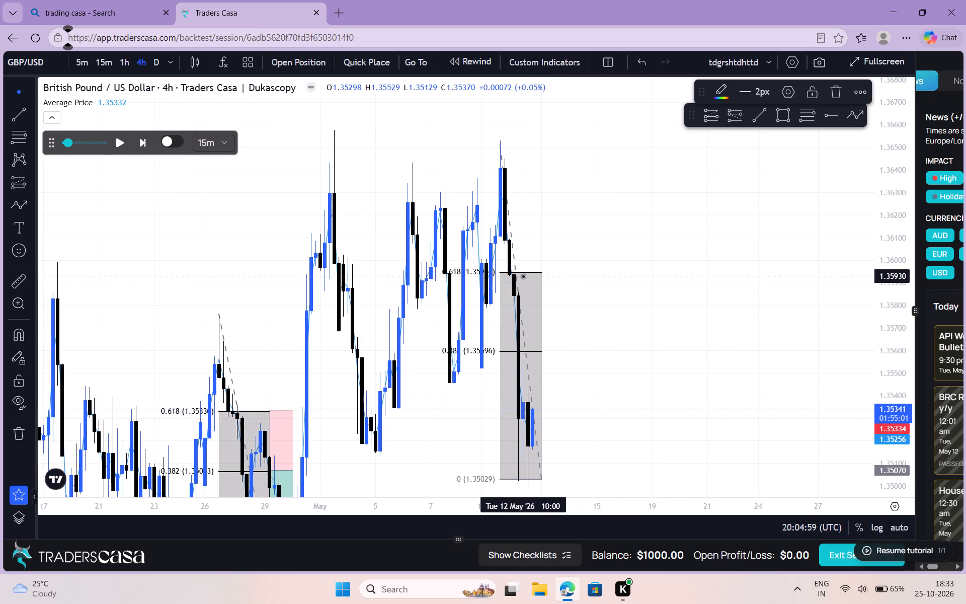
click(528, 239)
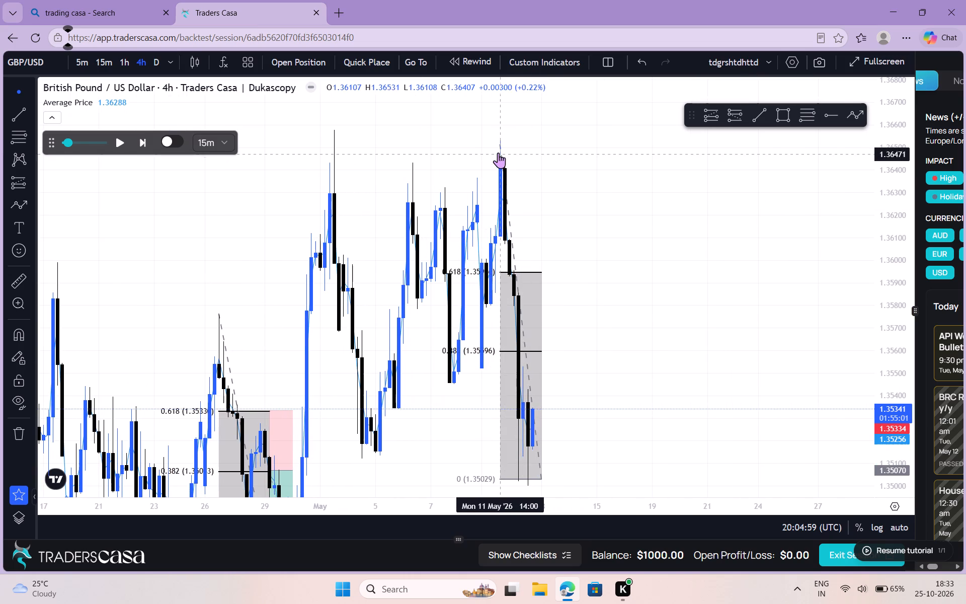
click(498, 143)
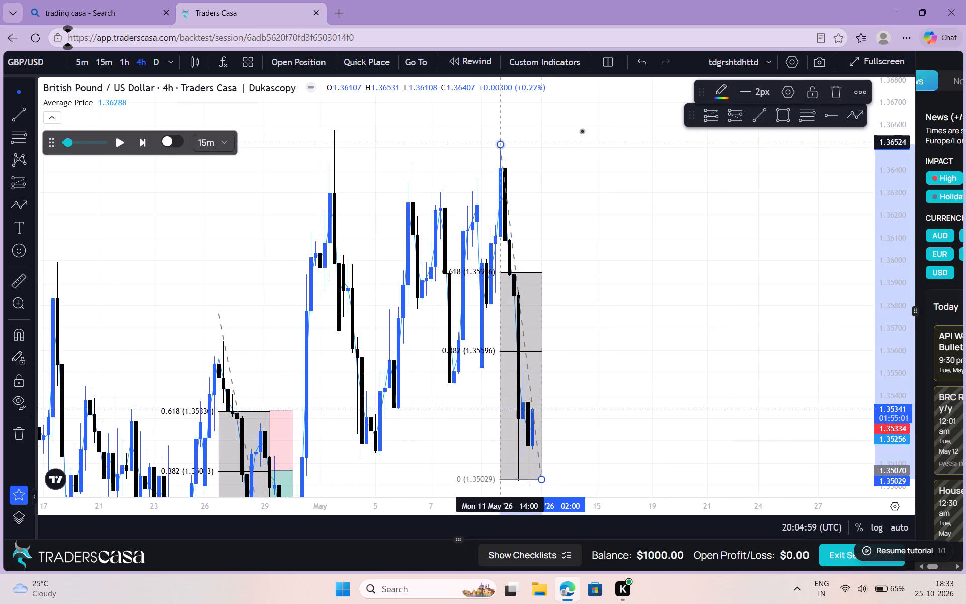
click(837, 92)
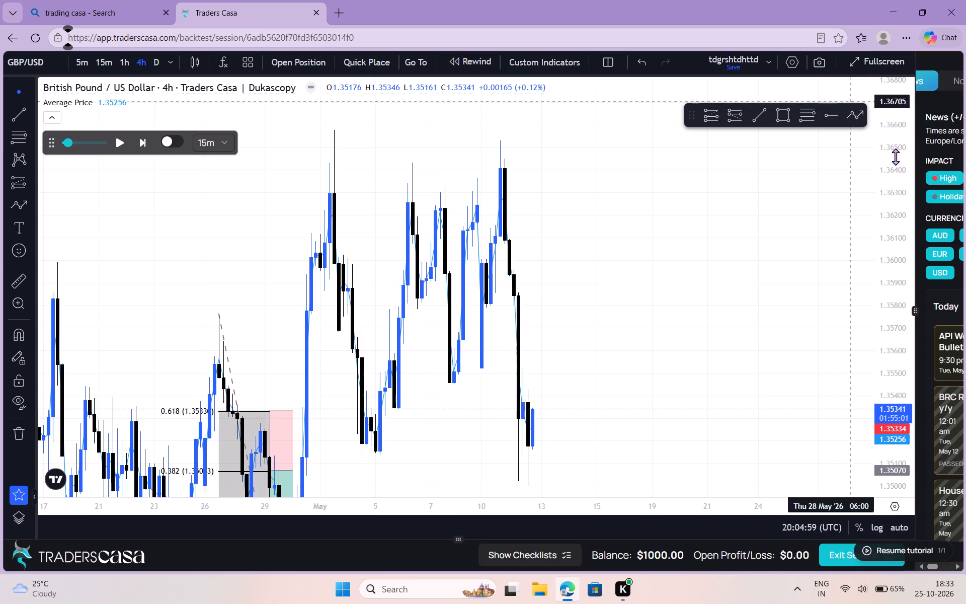
Switch the chart to the 1-hour timeframe.
scroll(897, 131, up, 3)
scroll(897, 131, down, 4)
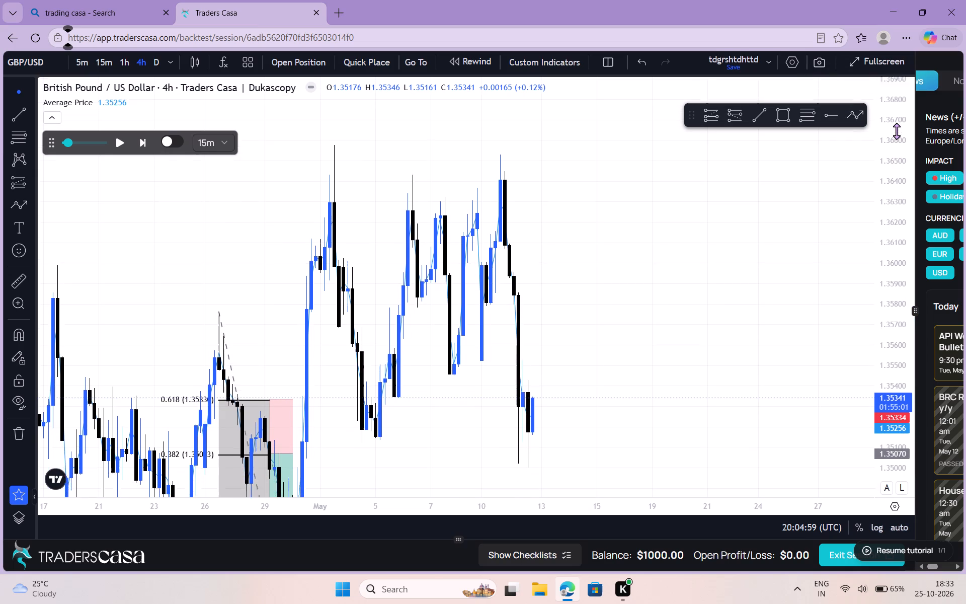
scroll(897, 131, down, 10)
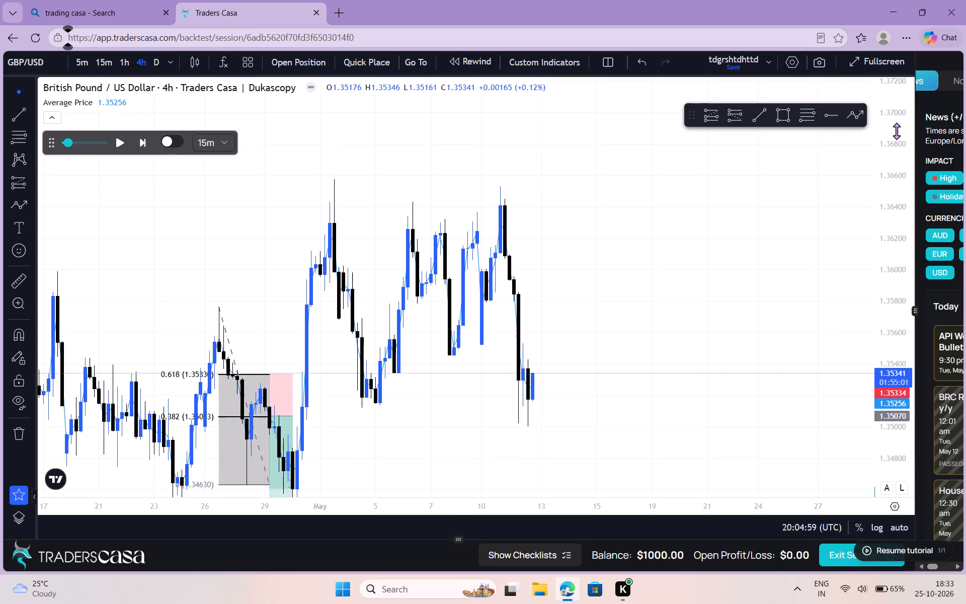
scroll(897, 131, down, 6)
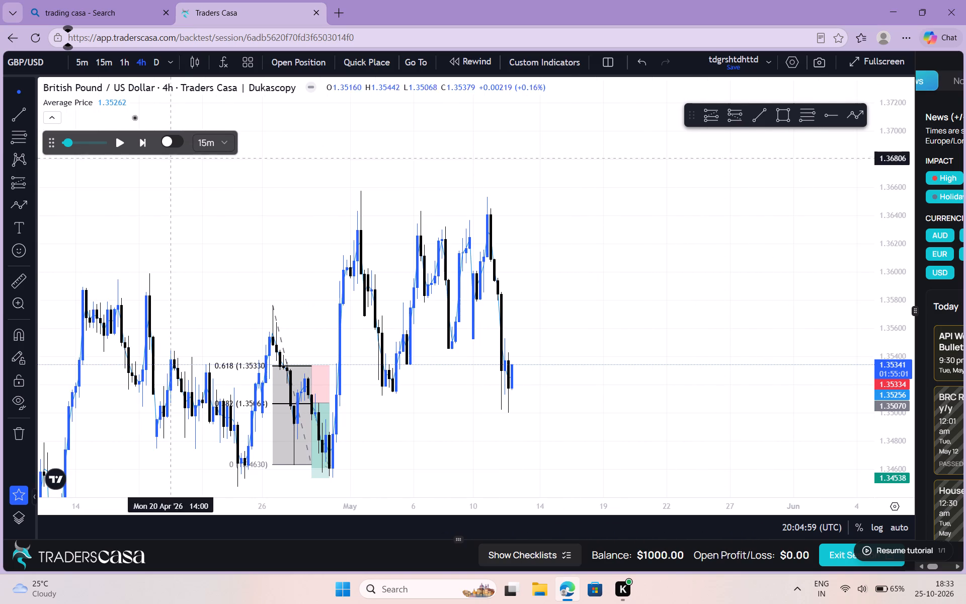
click(120, 68)
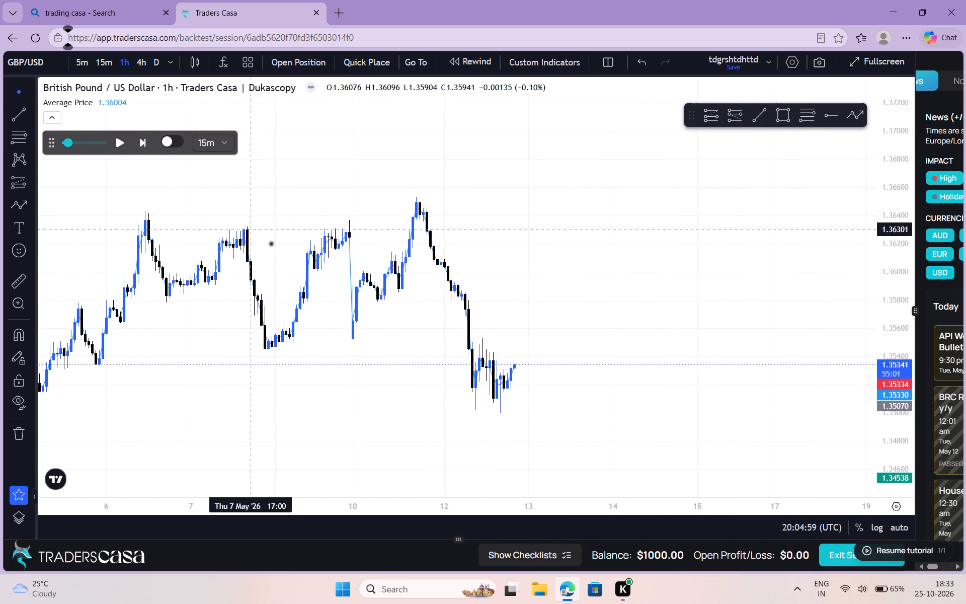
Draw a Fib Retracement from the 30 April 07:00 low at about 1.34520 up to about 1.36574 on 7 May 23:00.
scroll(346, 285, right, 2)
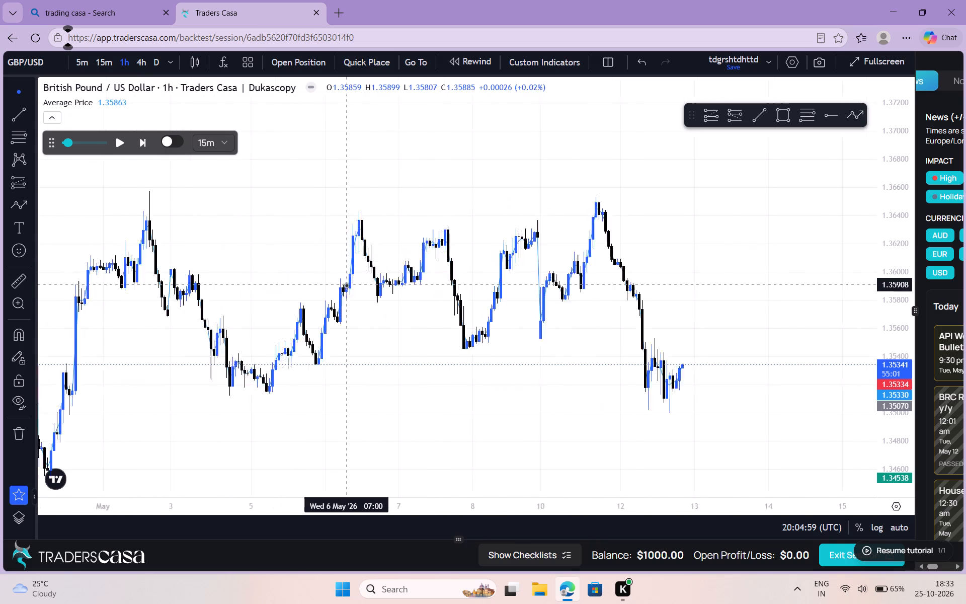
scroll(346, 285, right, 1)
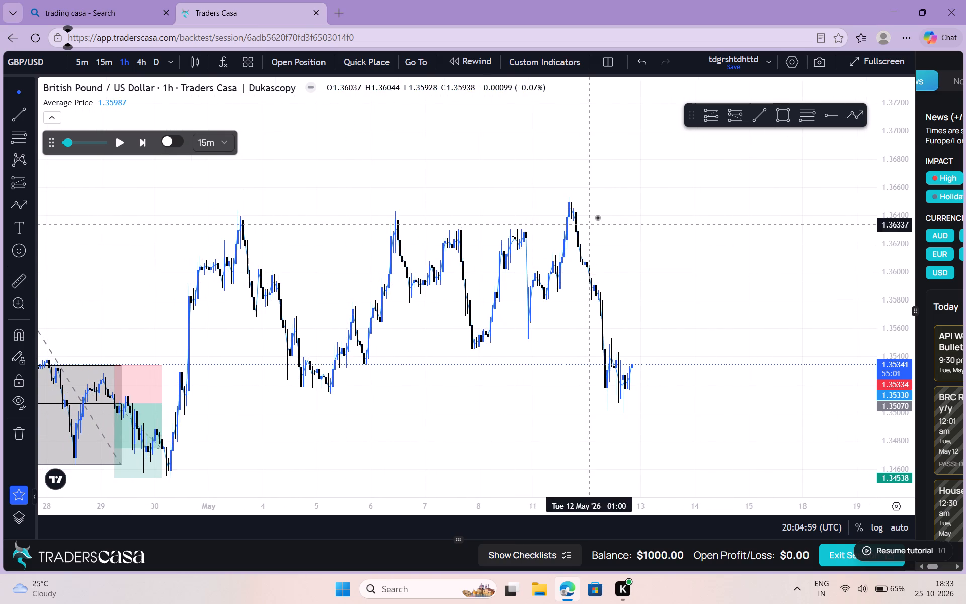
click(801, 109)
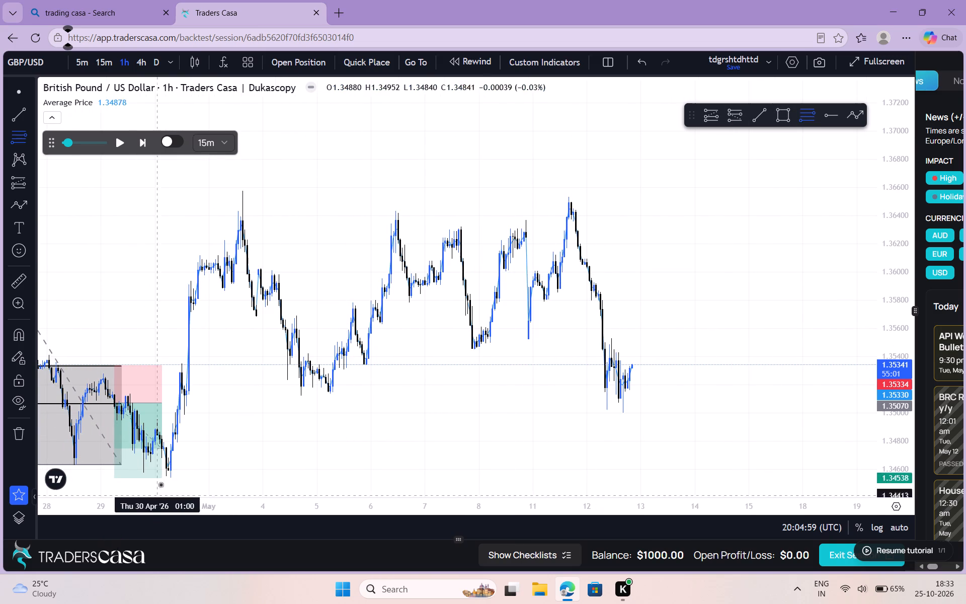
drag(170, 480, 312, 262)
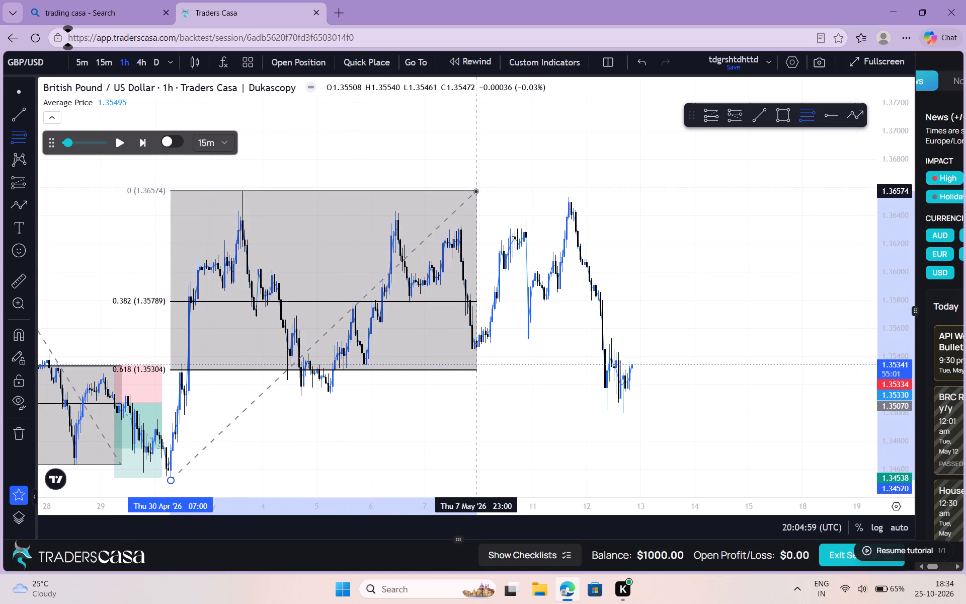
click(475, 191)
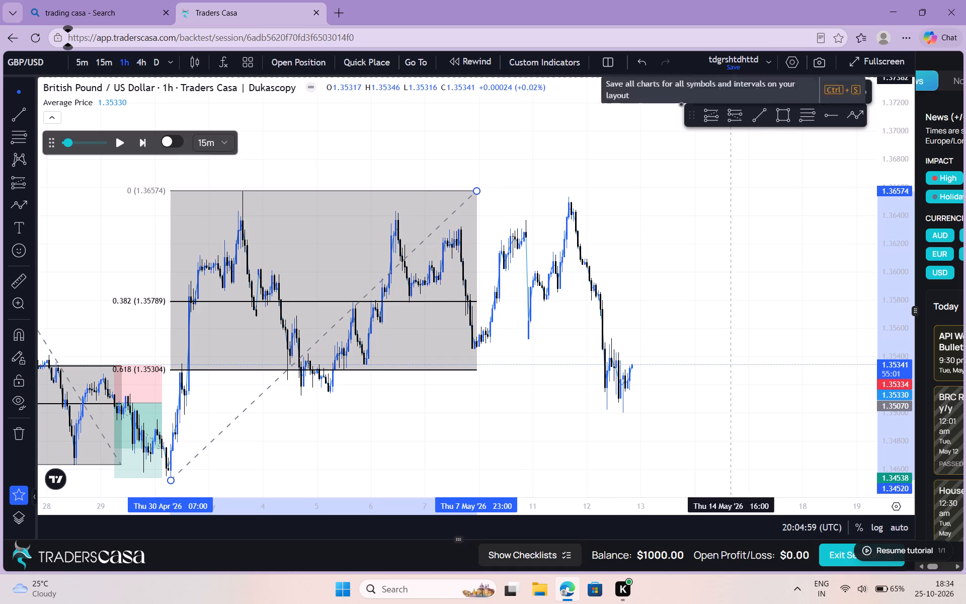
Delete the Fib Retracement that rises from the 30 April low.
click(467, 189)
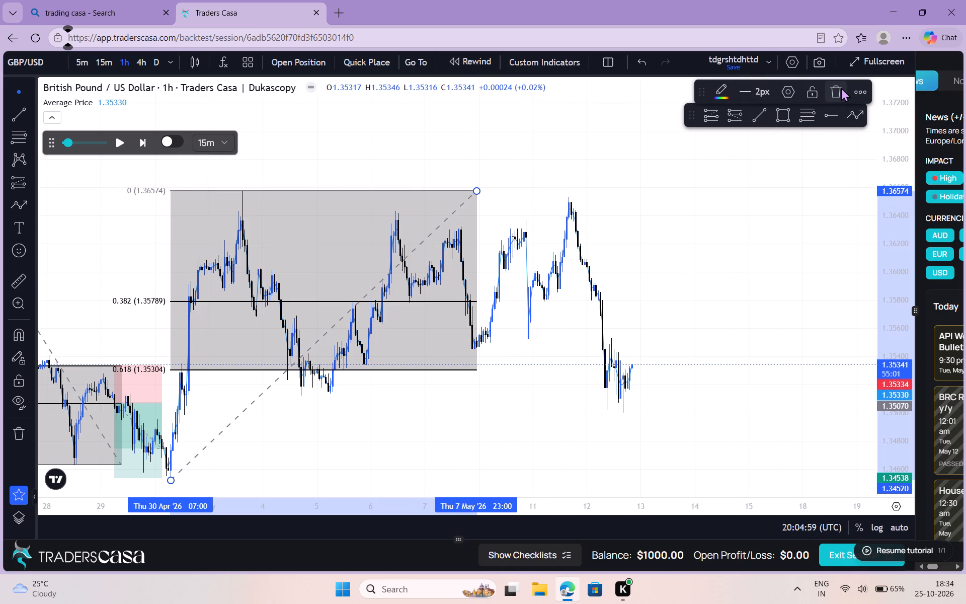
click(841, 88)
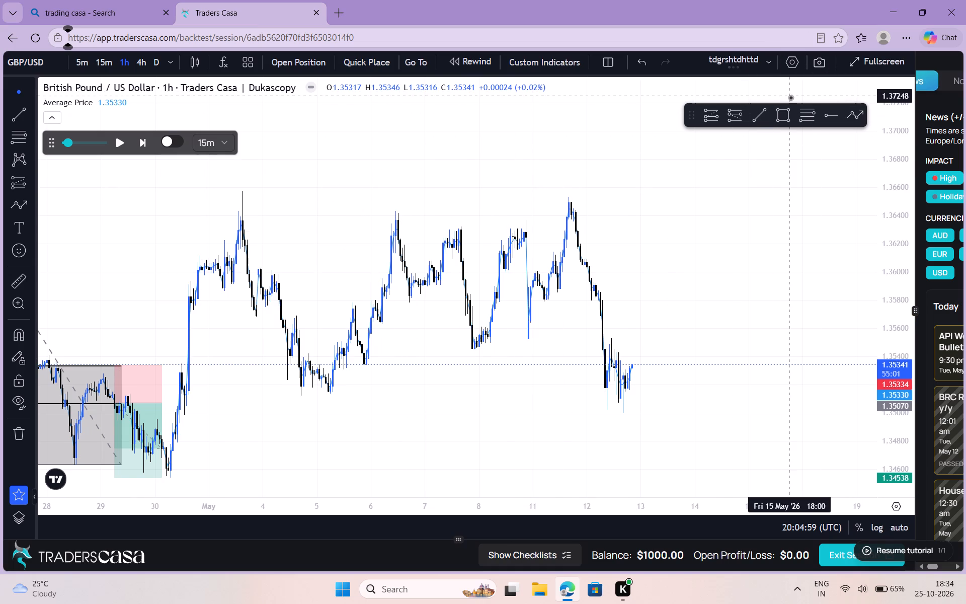
Draw a Fib Retracement from the 1 May 16:00 high at about 1.36578 down to about 1.35140 on 7 May 11:00.
click(808, 119)
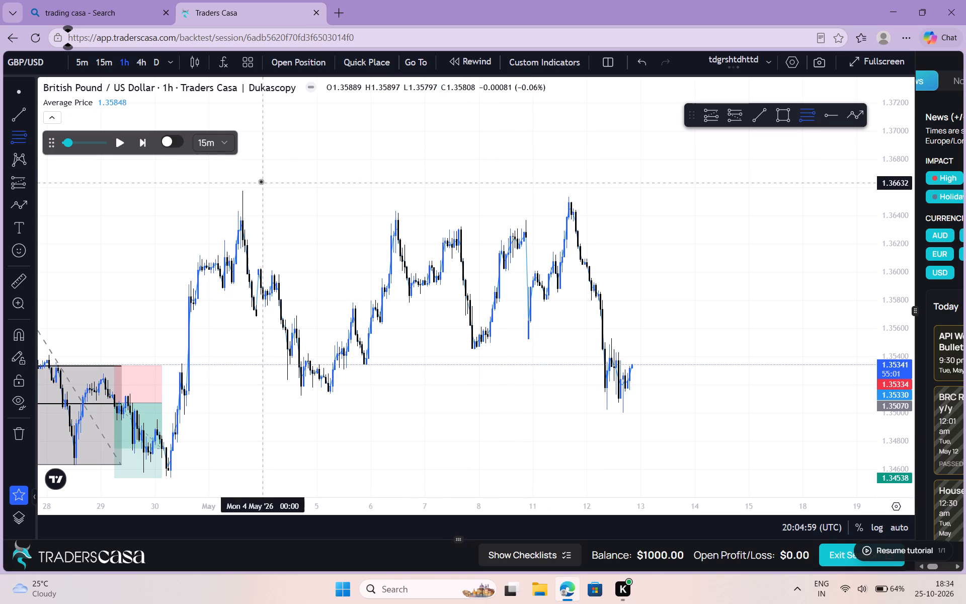
drag(245, 190, 427, 379)
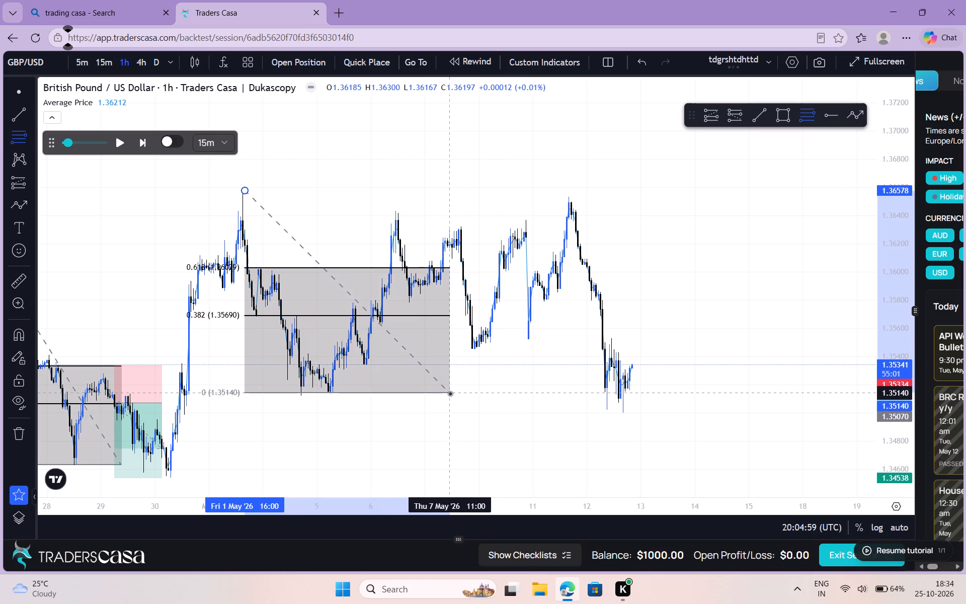
click(450, 393)
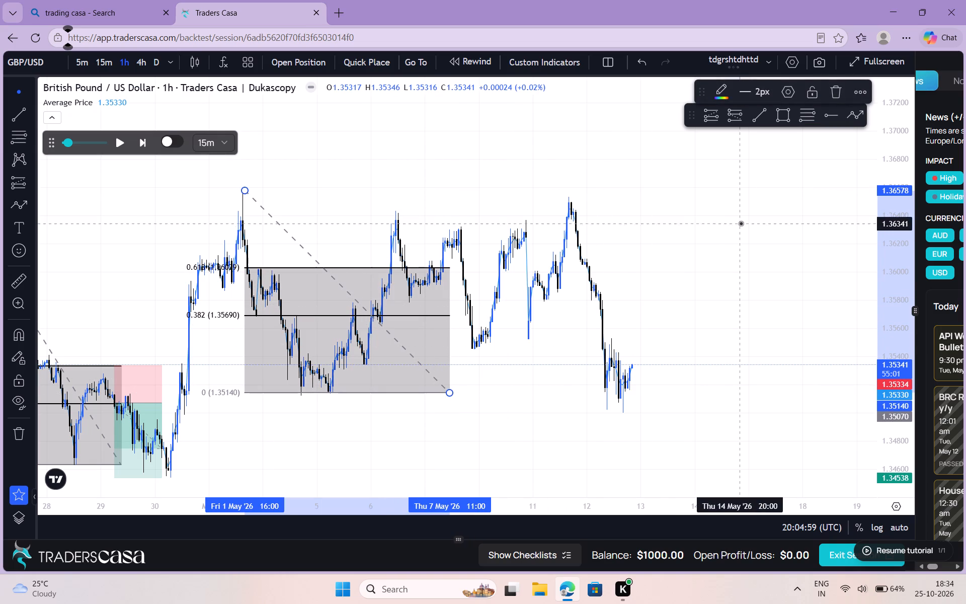
Place a Short Position at the 0.382 level, entry about 1.35694 on 5 May 17:00, with its target at about 1.35368.
click(731, 121)
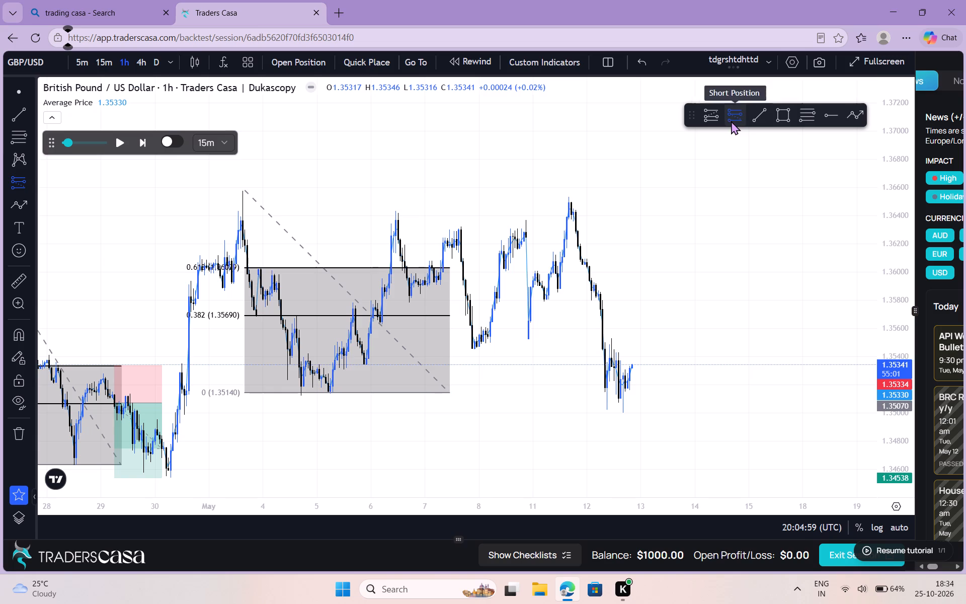
click(355, 315)
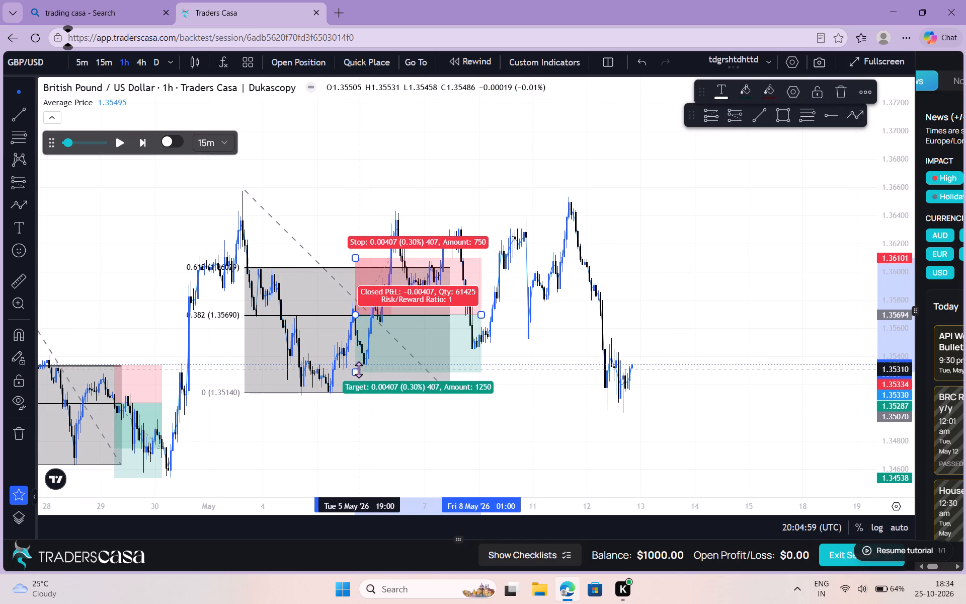
drag(355, 371, 348, 361)
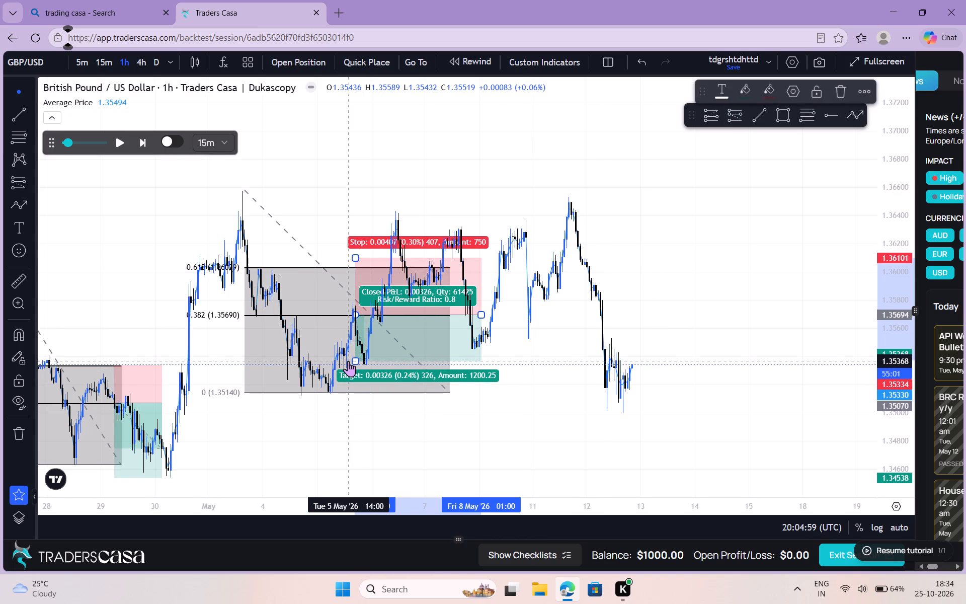
On the 15-minute chart, lower the Short Position's stop to about 1.36051, just above the 0.618 level.
click(105, 64)
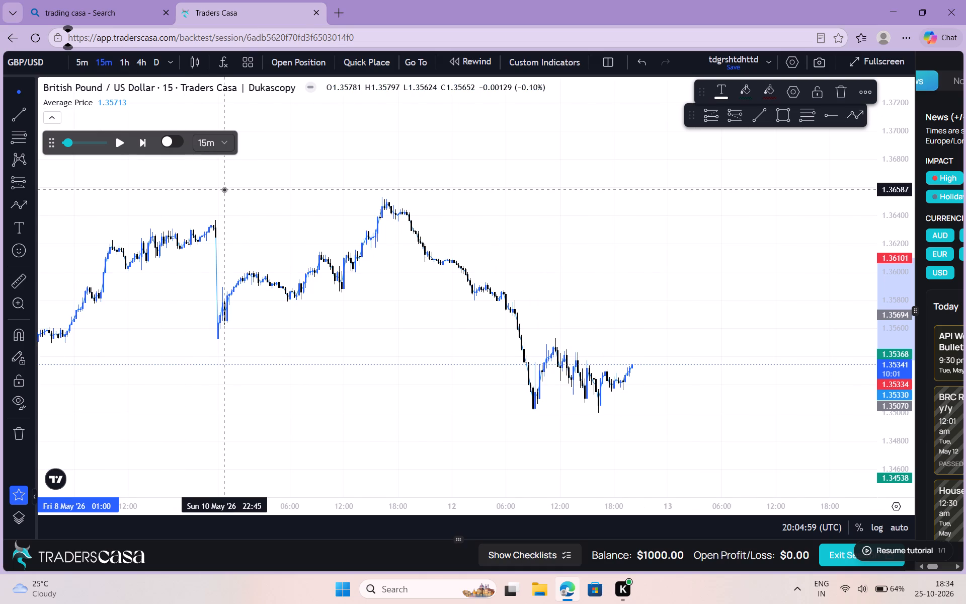
scroll(224, 189, right, 2)
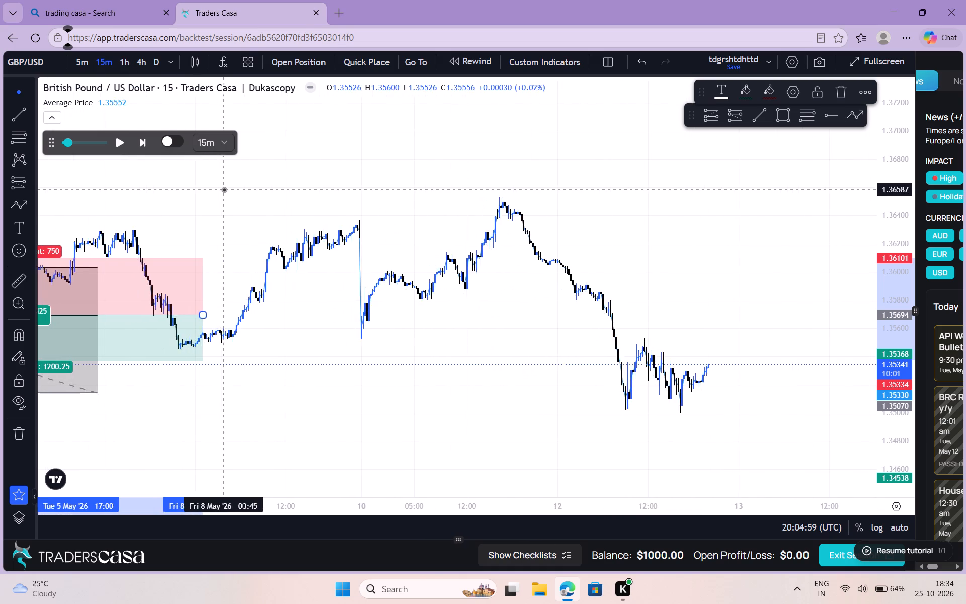
scroll(224, 189, right, 7)
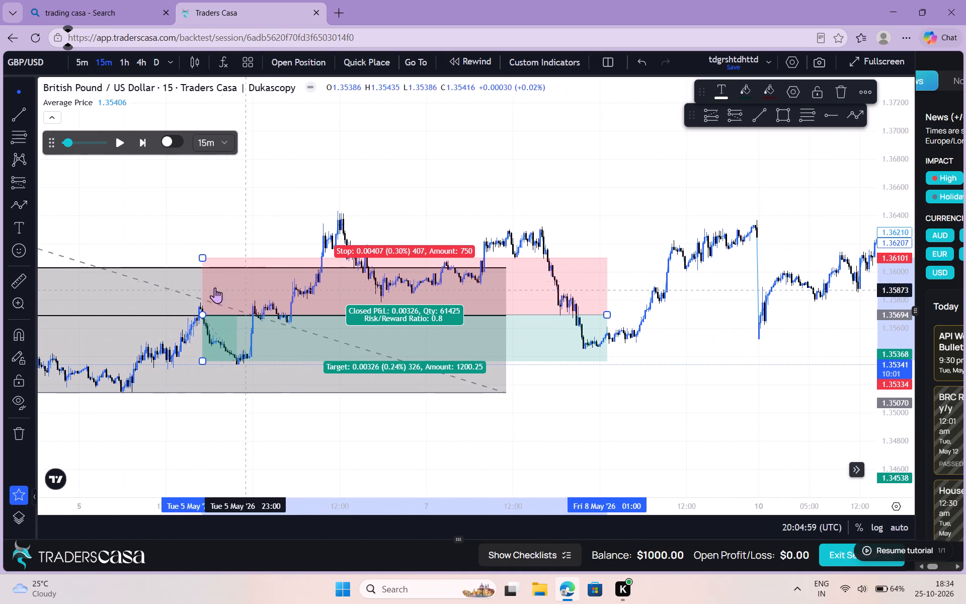
drag(201, 258, 199, 269)
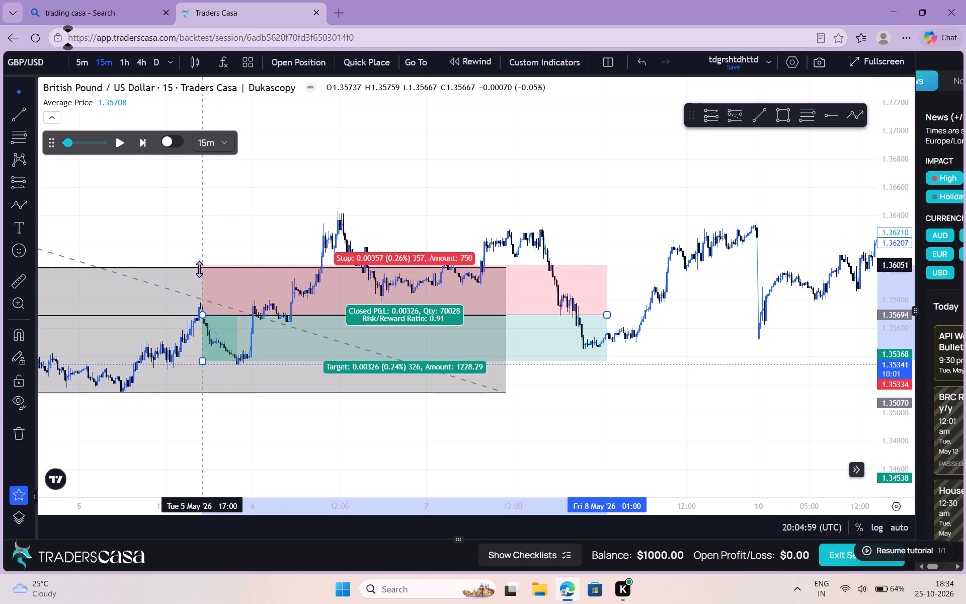
Lower the Short Position's stop to about 1.35819, between the 0.382 and 0.618 levels.
drag(199, 269, 190, 297)
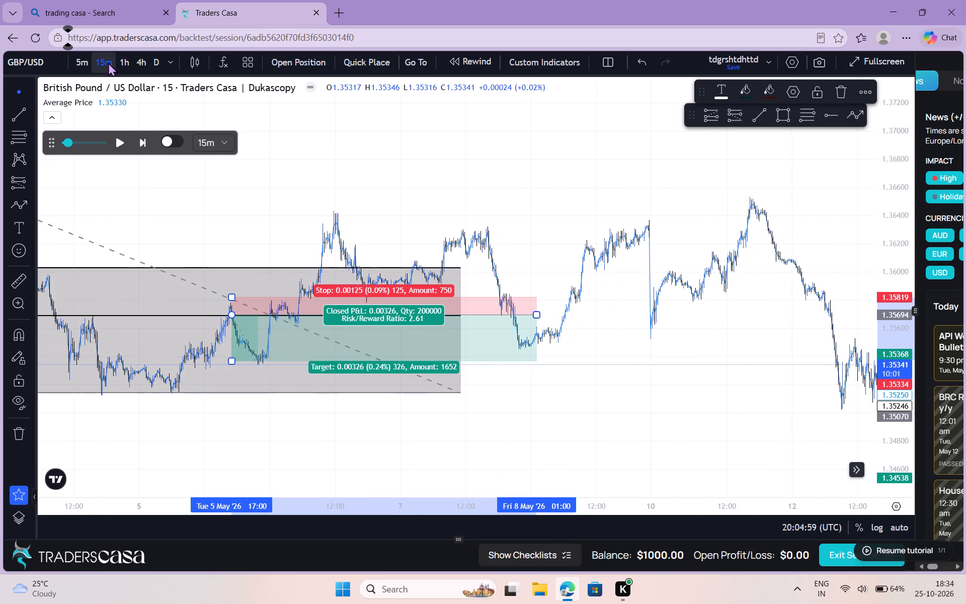
On the 1-hour chart, examine the price action from the planned short up to the latest 12 May candles.
double_click(121, 67)
scroll(328, 221, left, 6)
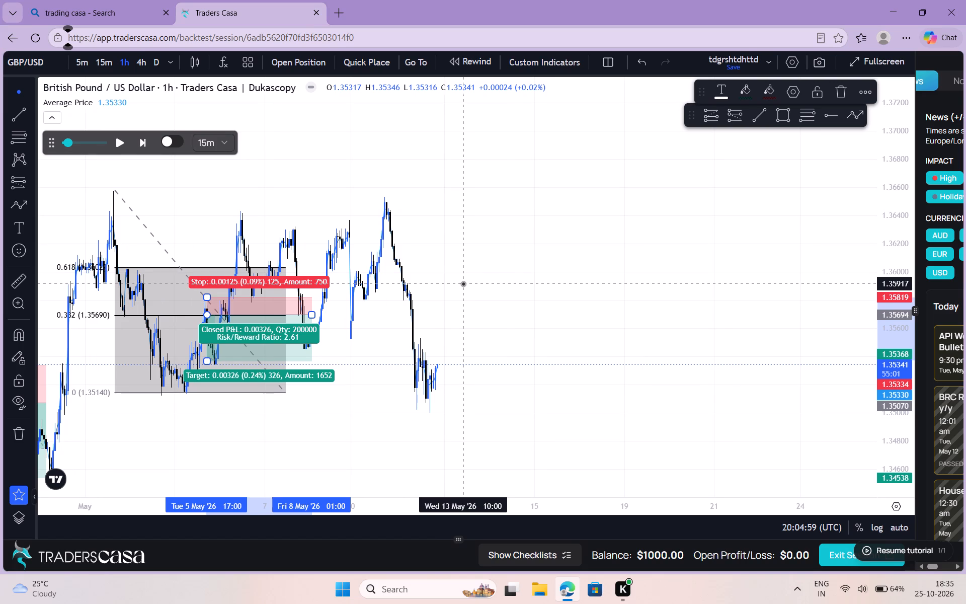
click(463, 283)
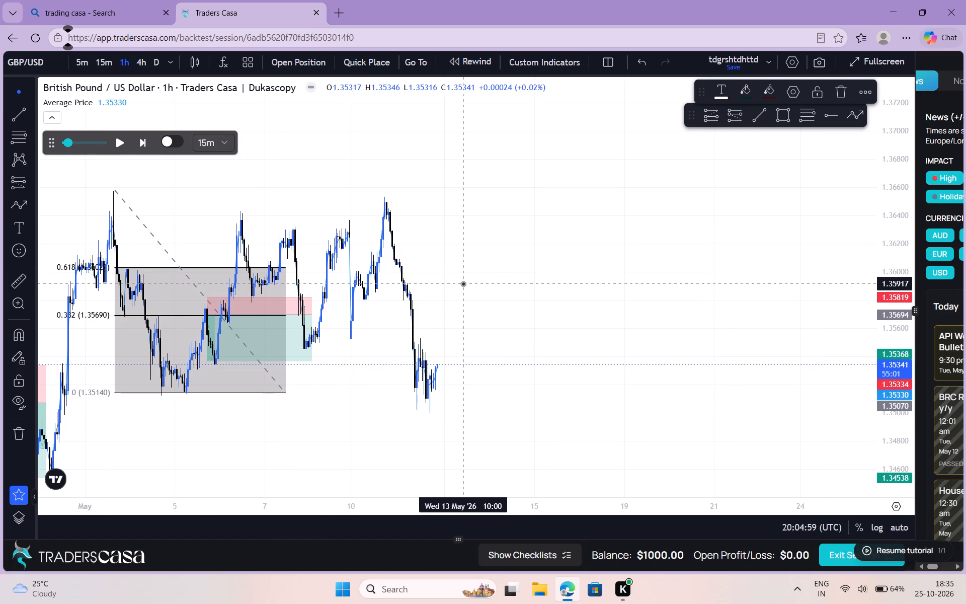
click(463, 283)
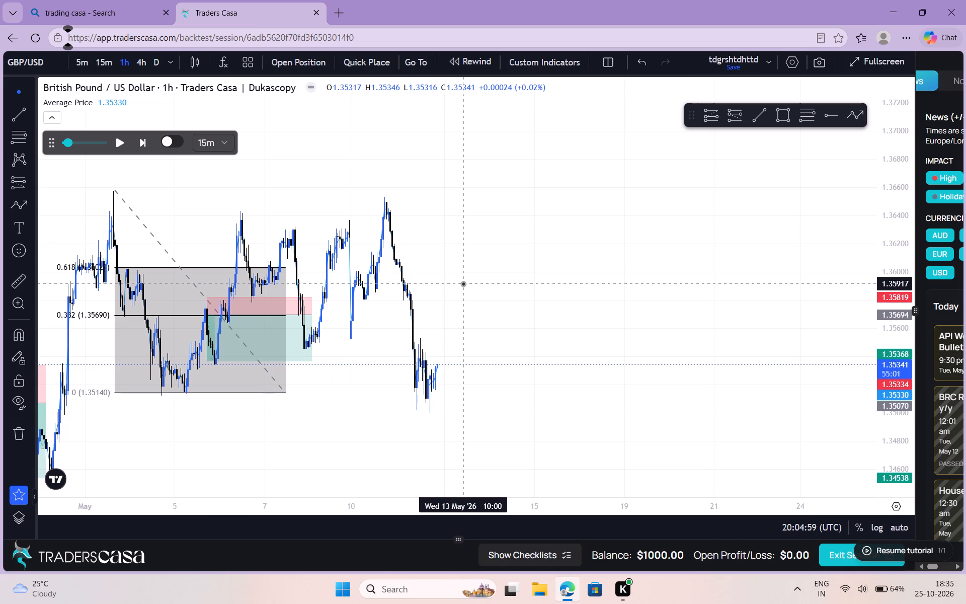
scroll(463, 283, left, 3)
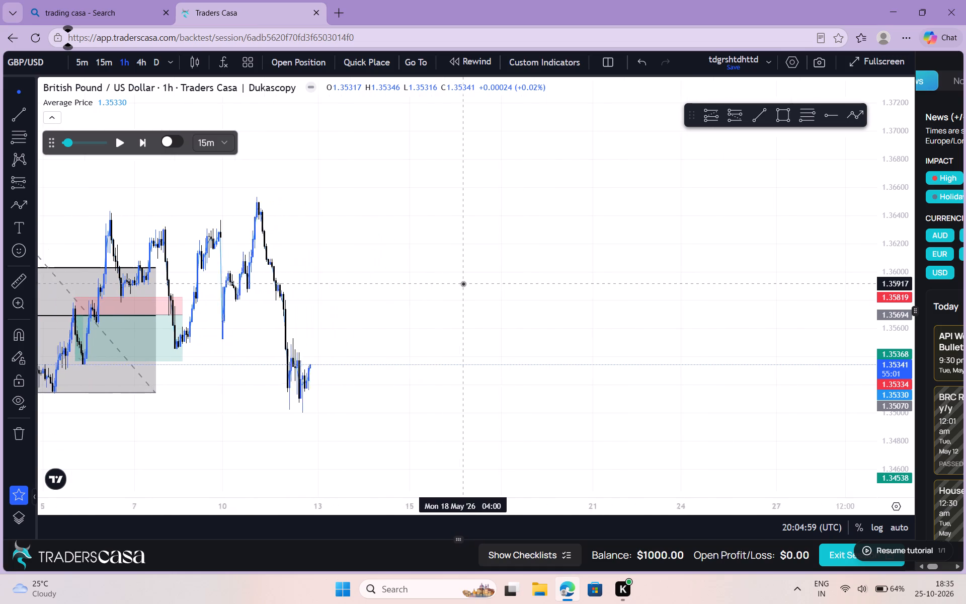
scroll(463, 283, left, 1)
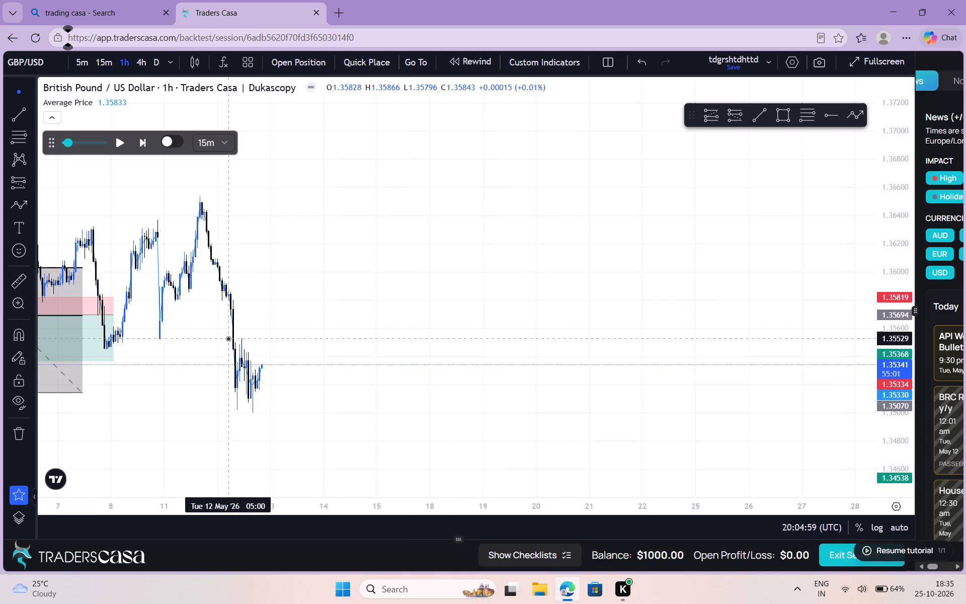
scroll(228, 338, right, 1)
scroll(228, 338, left, 2)
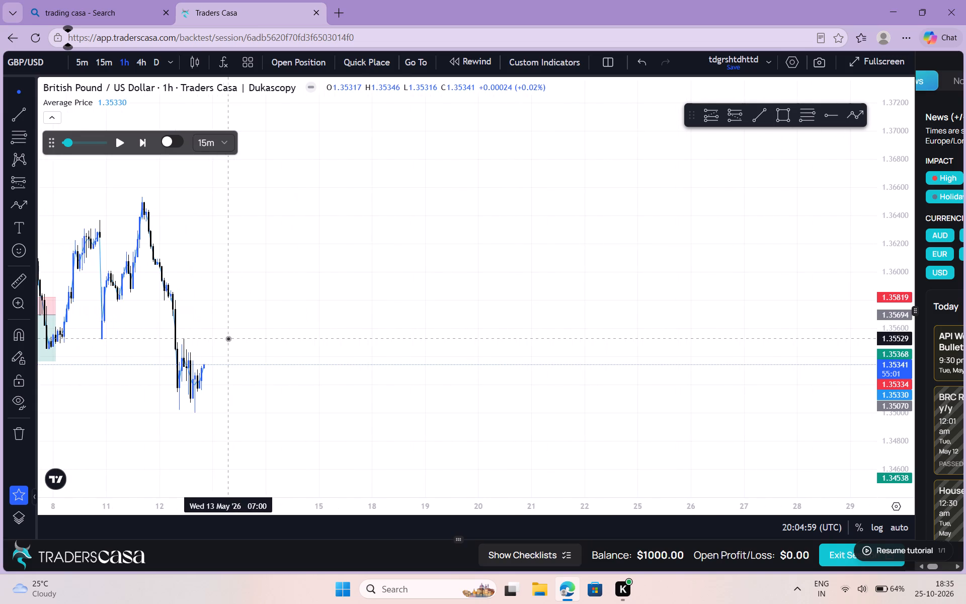
scroll(217, 331, left, 1)
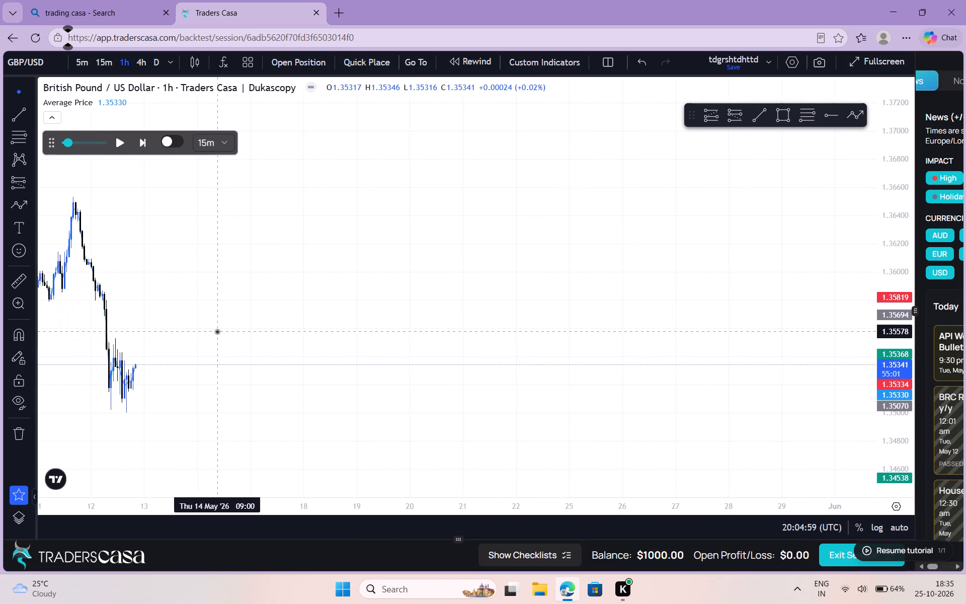
scroll(217, 331, right, 3)
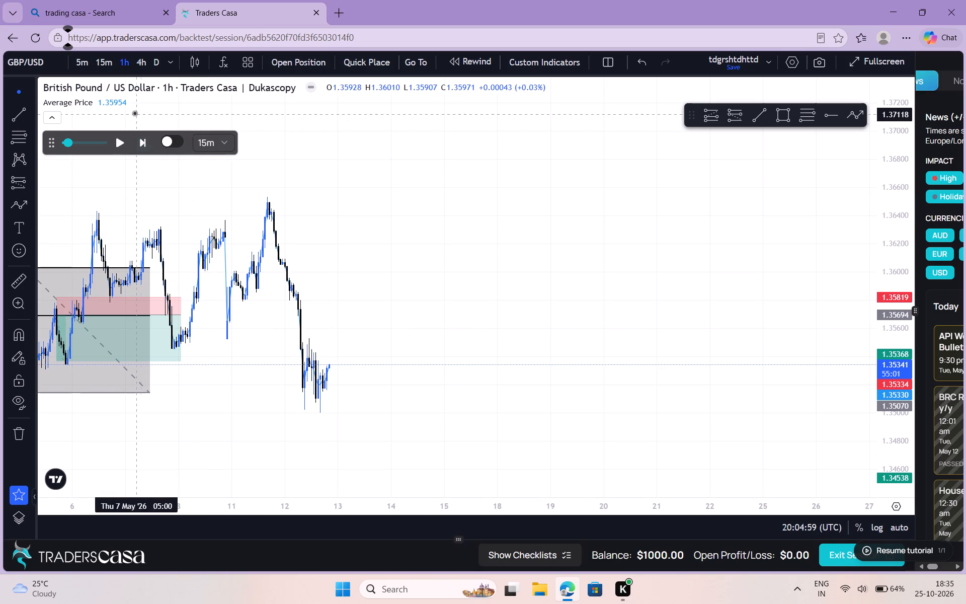
On the 15-minute chart, place a Long Position at the 12 May 16:00 low, entry about 1.35015, target about 1.35940, stop about 1.34841.
click(106, 61)
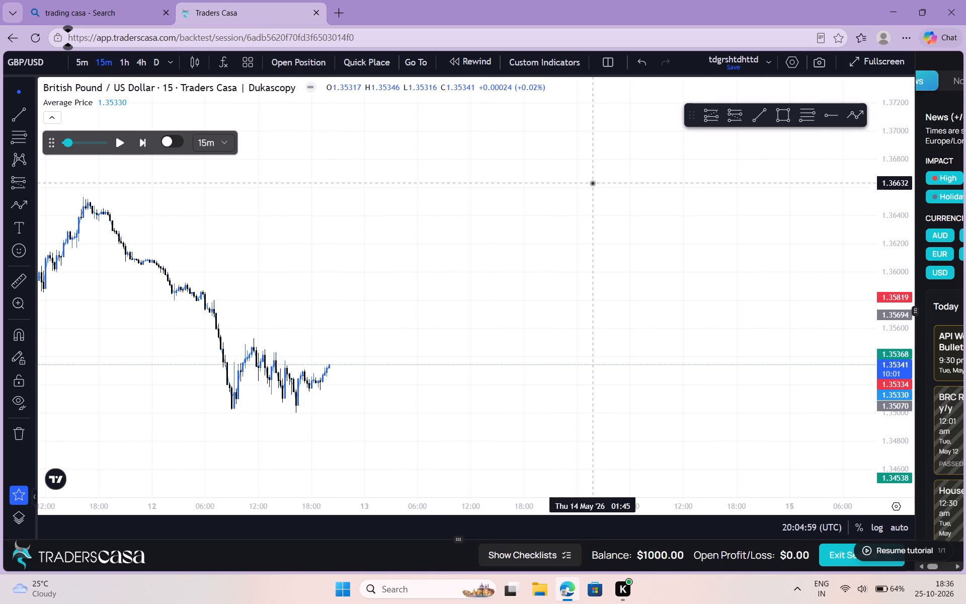
click(709, 114)
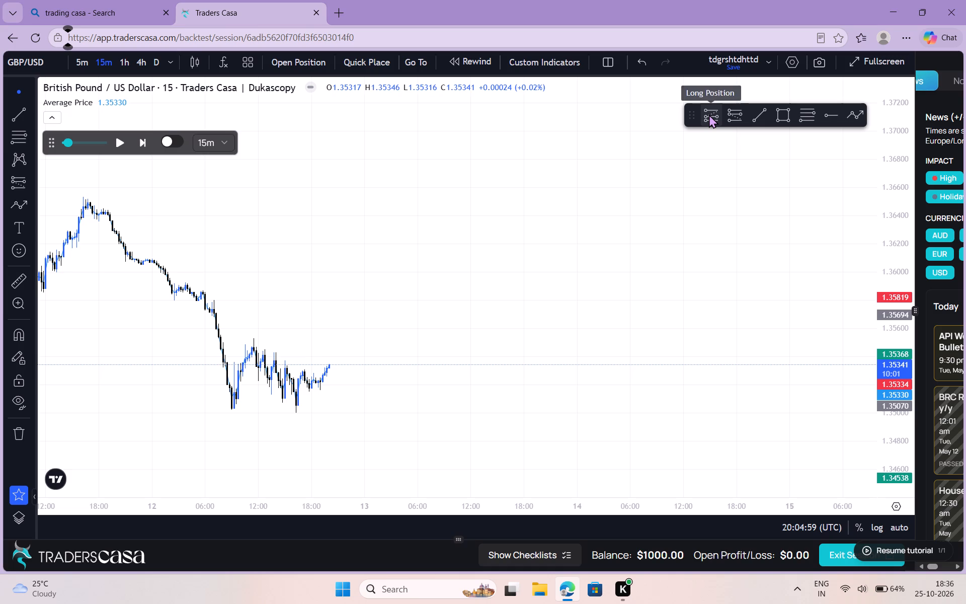
click(294, 410)
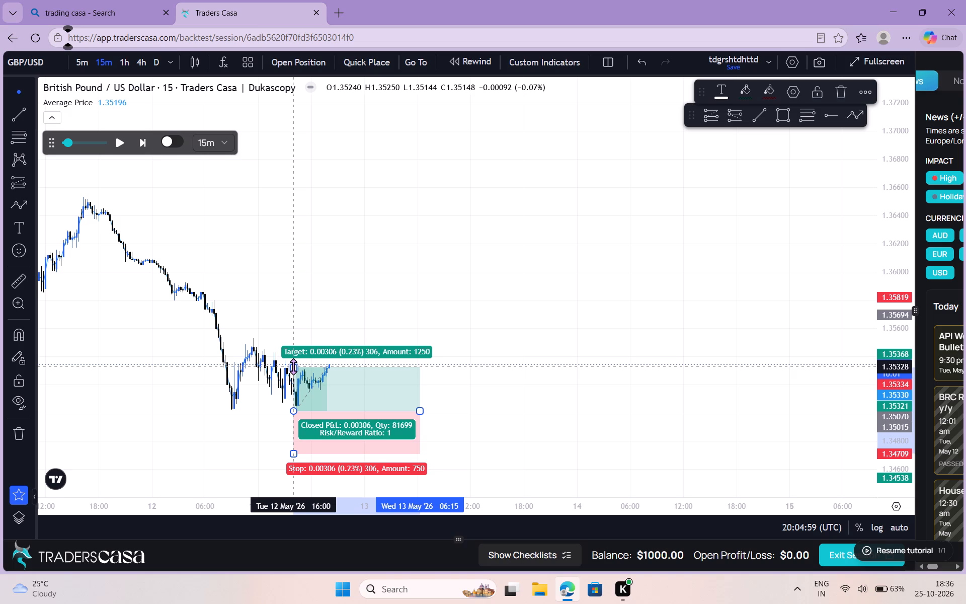
drag(293, 366, 312, 280)
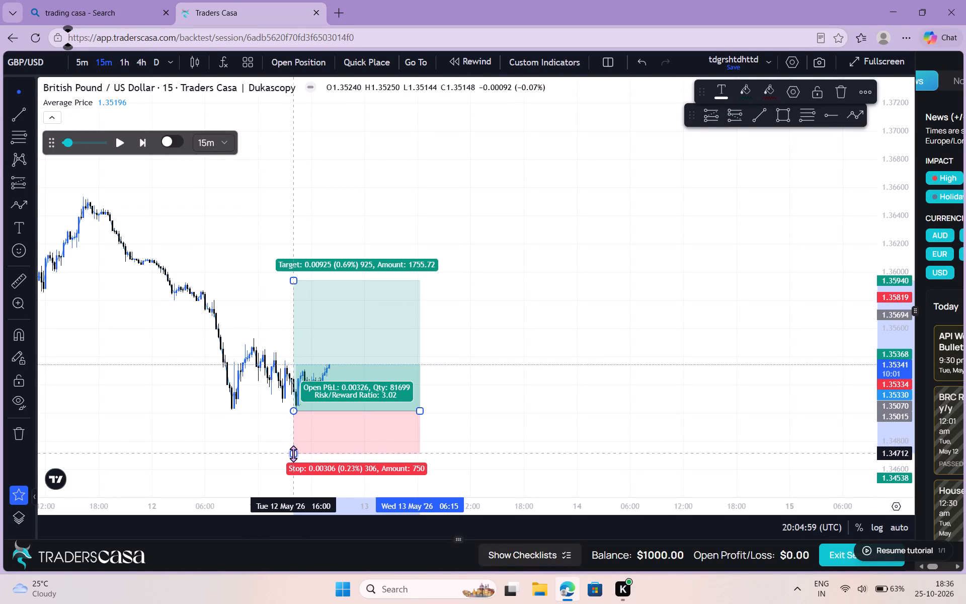
click(296, 457)
drag(296, 457, 300, 436)
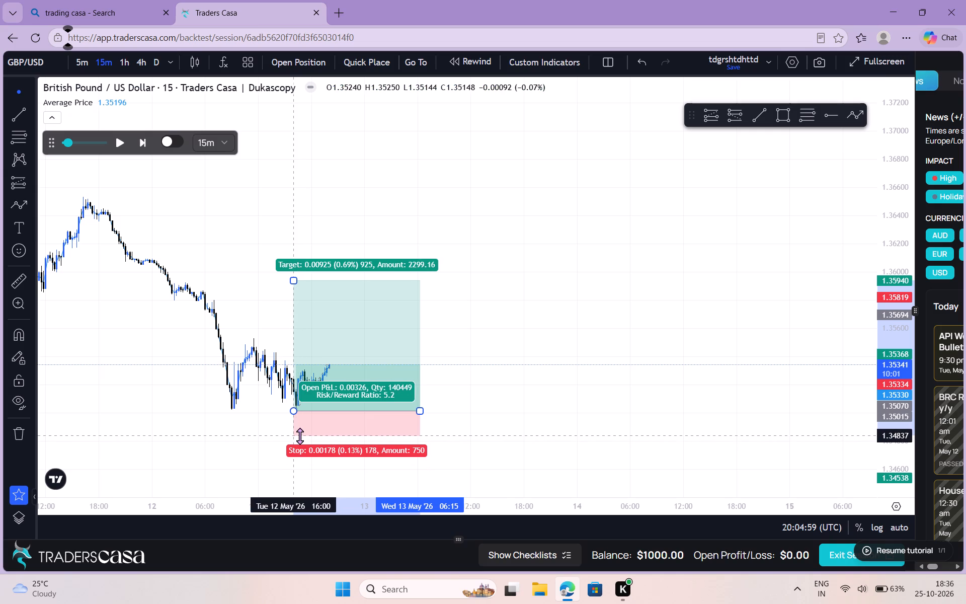
drag(300, 436, 304, 435)
click(304, 435)
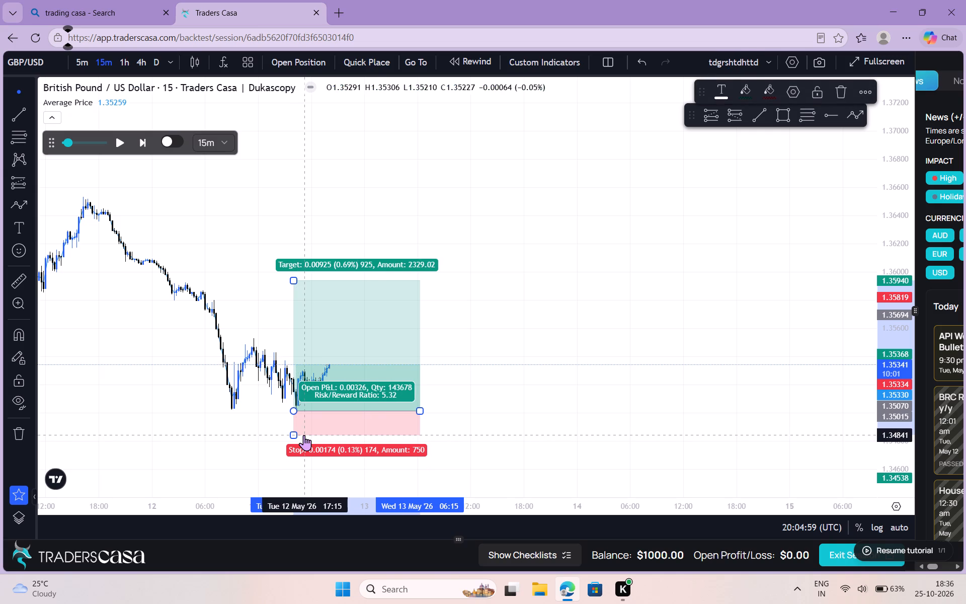
click(460, 293)
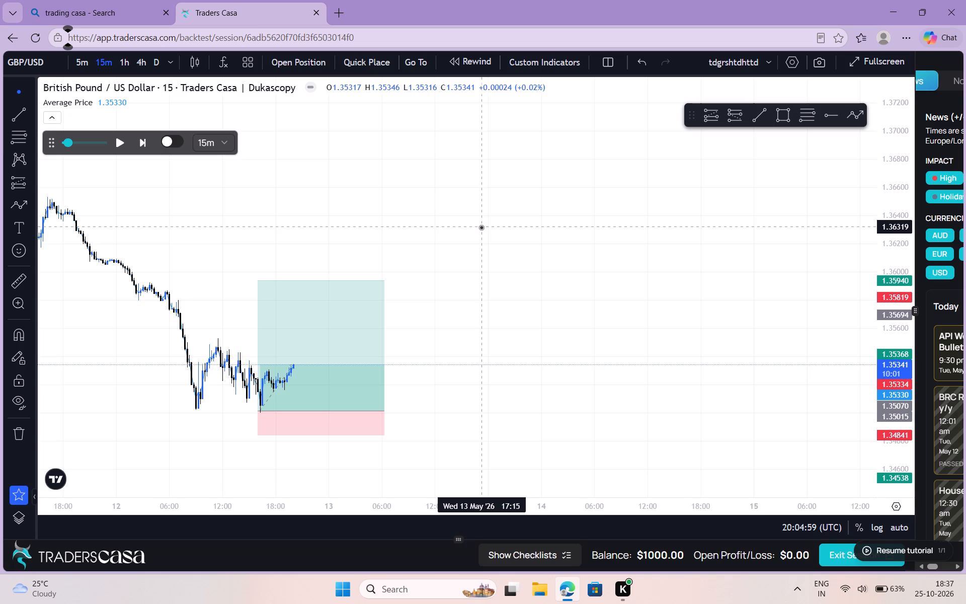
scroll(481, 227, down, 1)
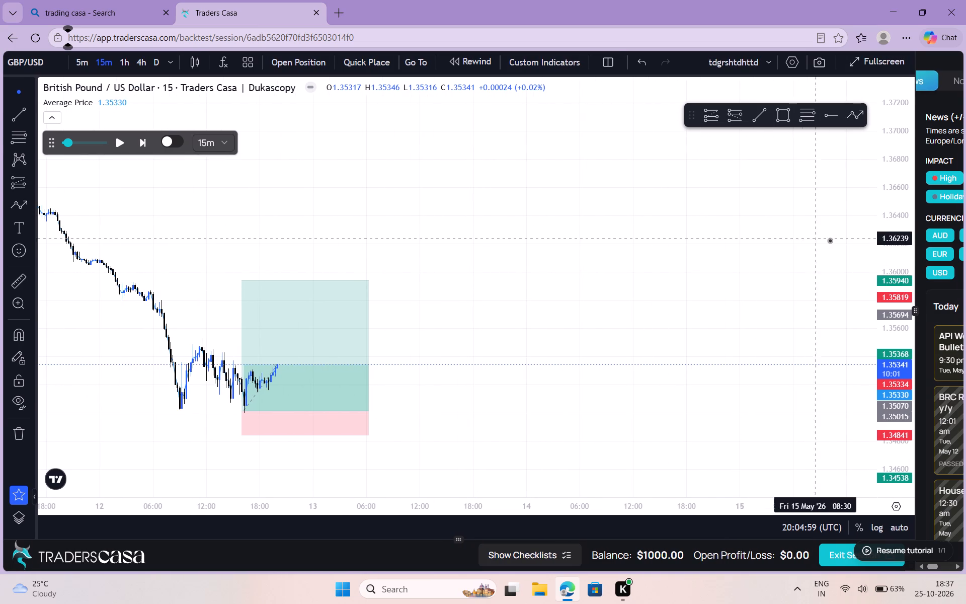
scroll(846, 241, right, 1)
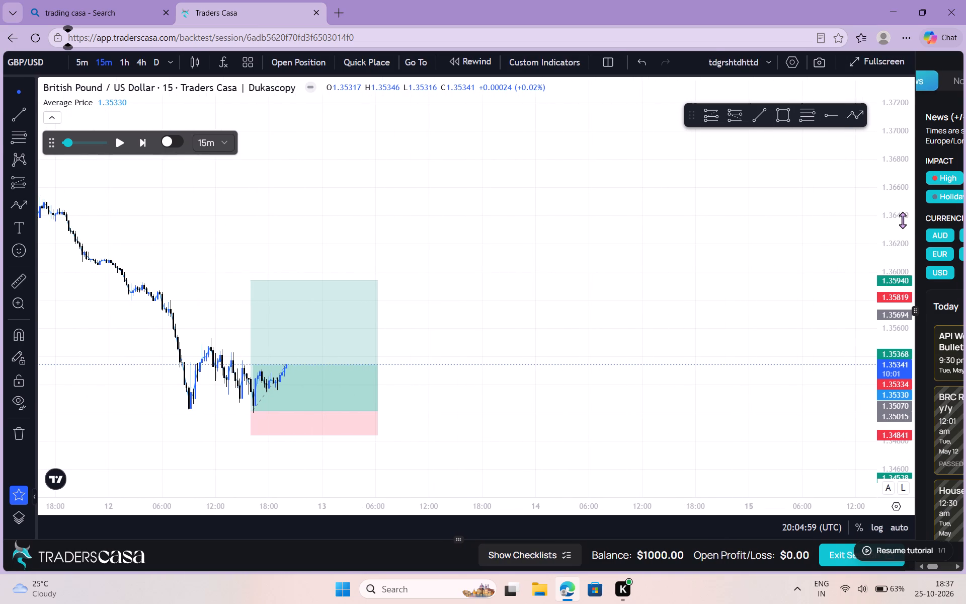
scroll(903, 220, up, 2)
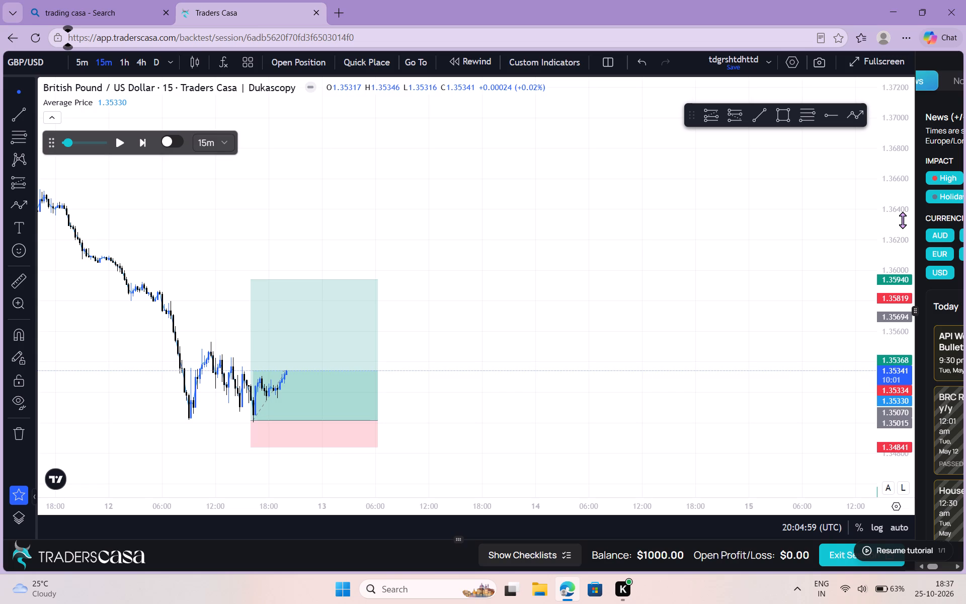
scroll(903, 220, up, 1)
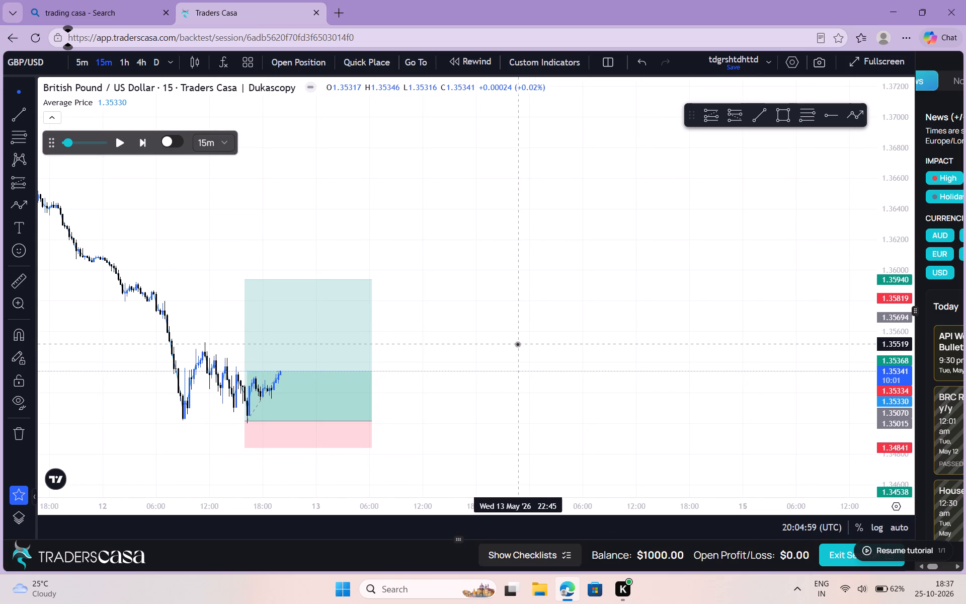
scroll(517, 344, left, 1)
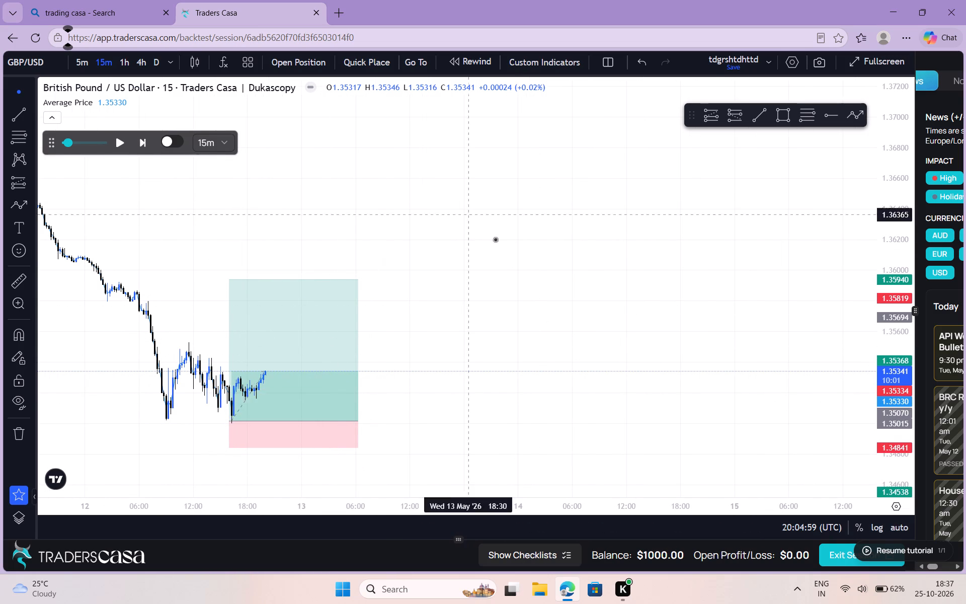
Browse the emoji collection and start the bar replay at the 15-minute interval.
click(18, 244)
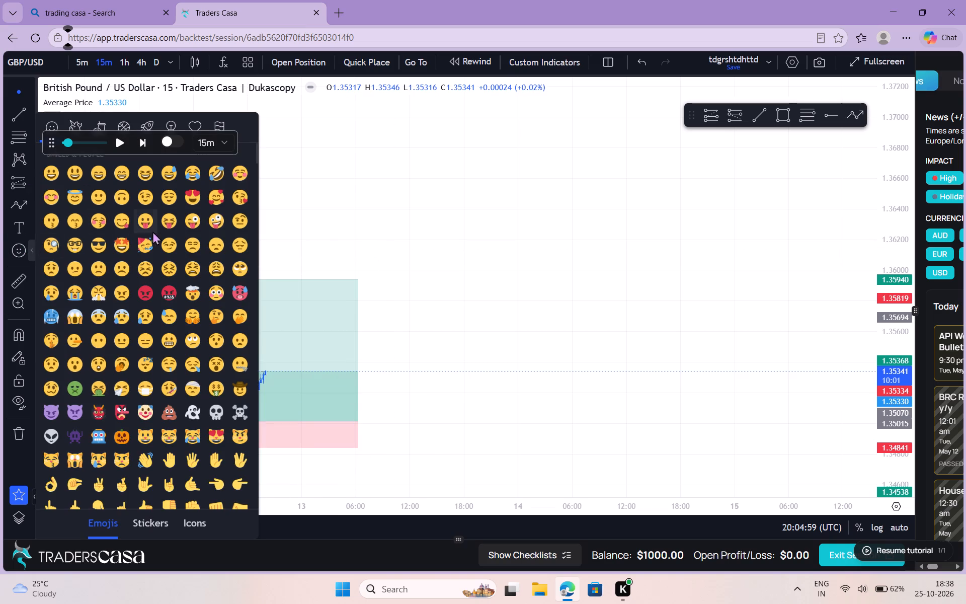
scroll(142, 328, down, 1)
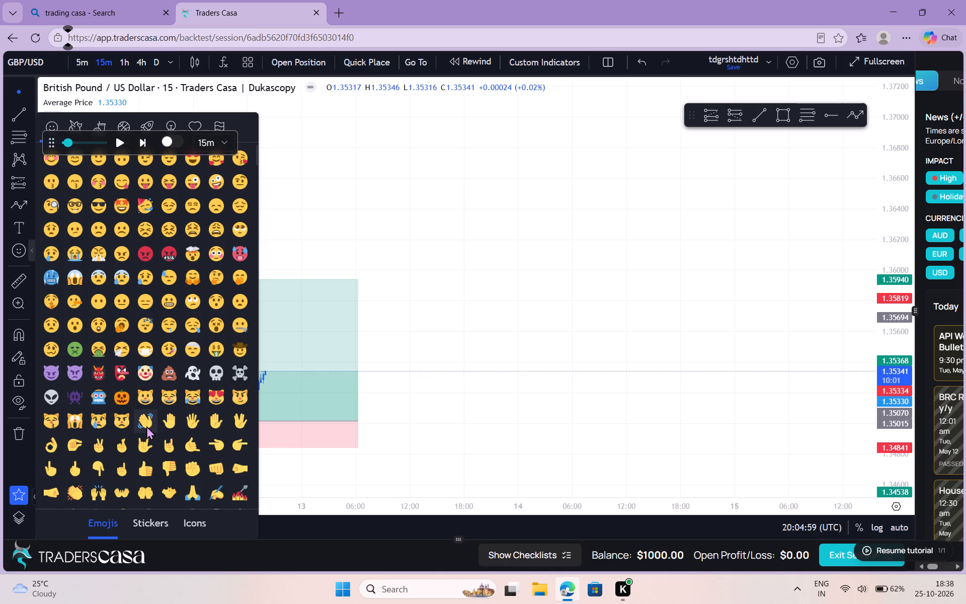
scroll(147, 426, down, 1)
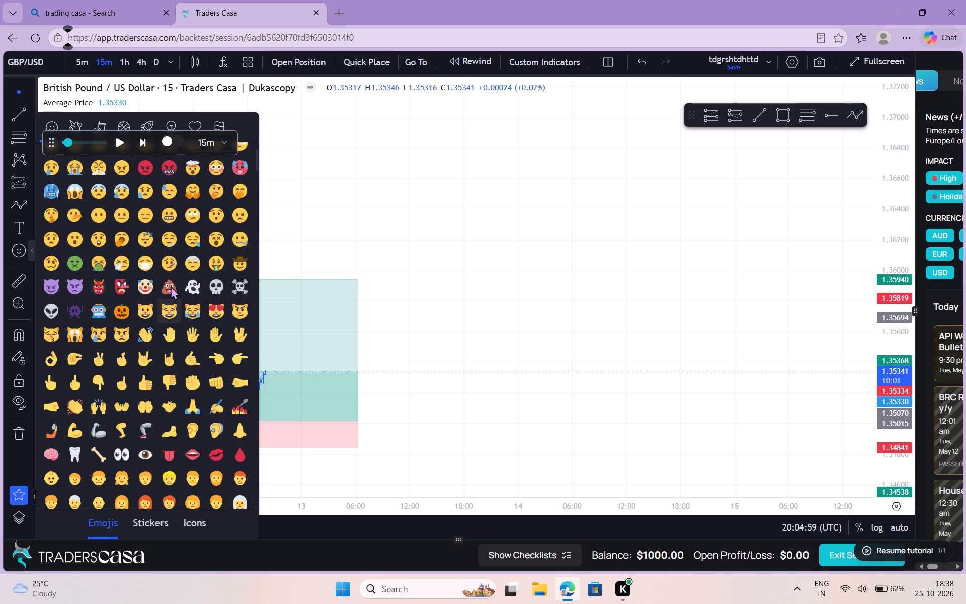
click(116, 139)
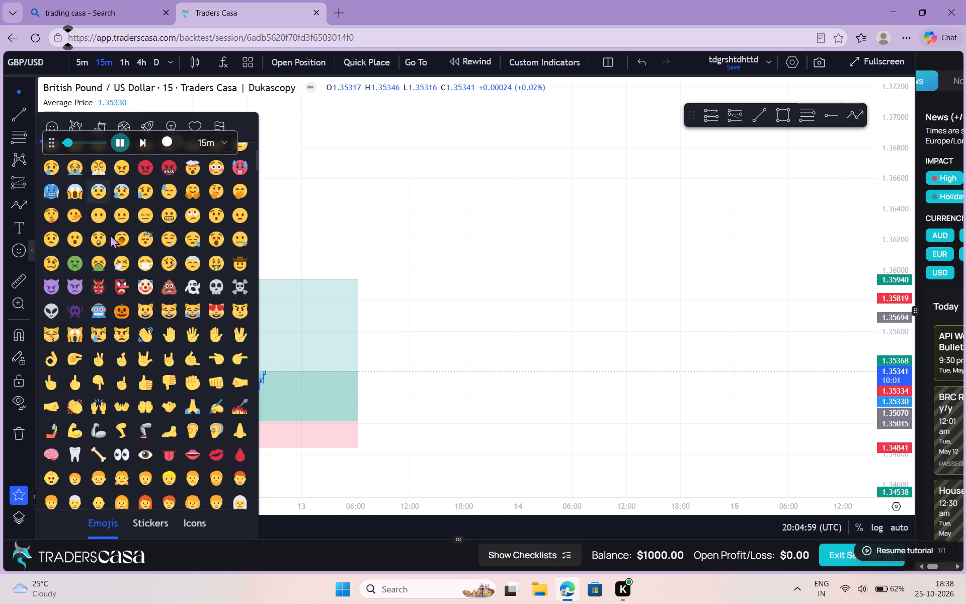
Place a right-facing fist emoji at the Long Position's entry on 12 May, at about 1.34985.
scroll(102, 332, down, 1)
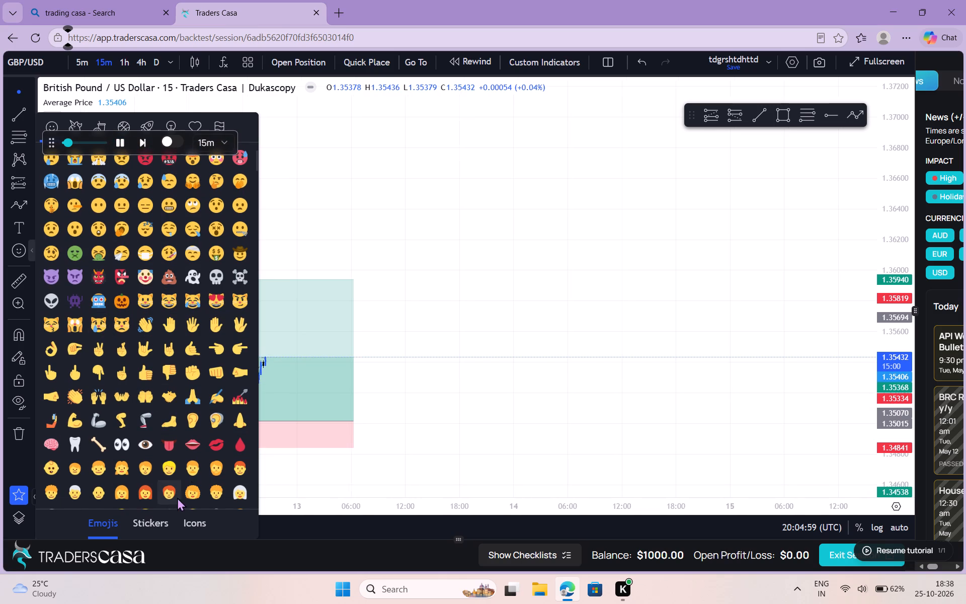
click(50, 395)
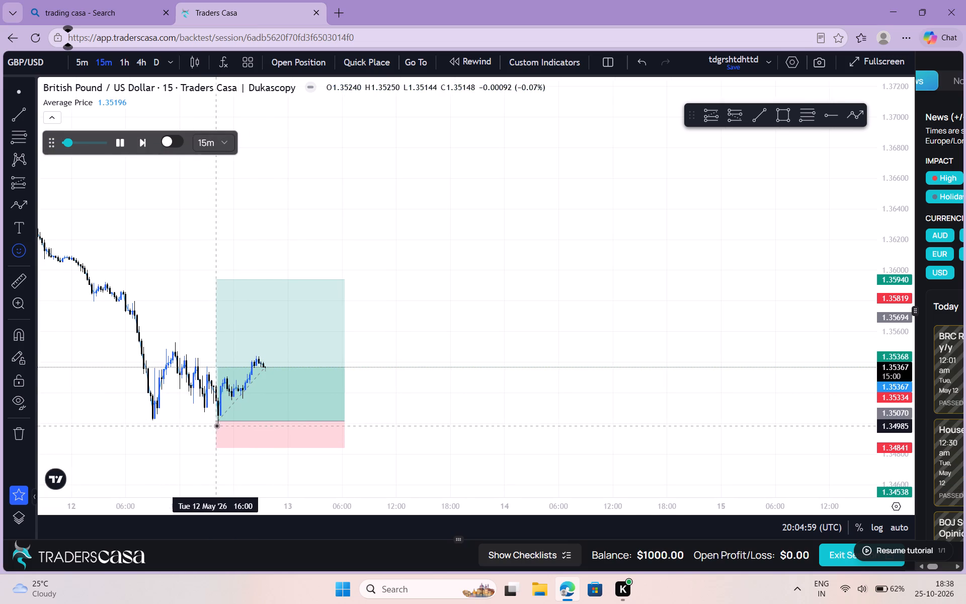
click(216, 425)
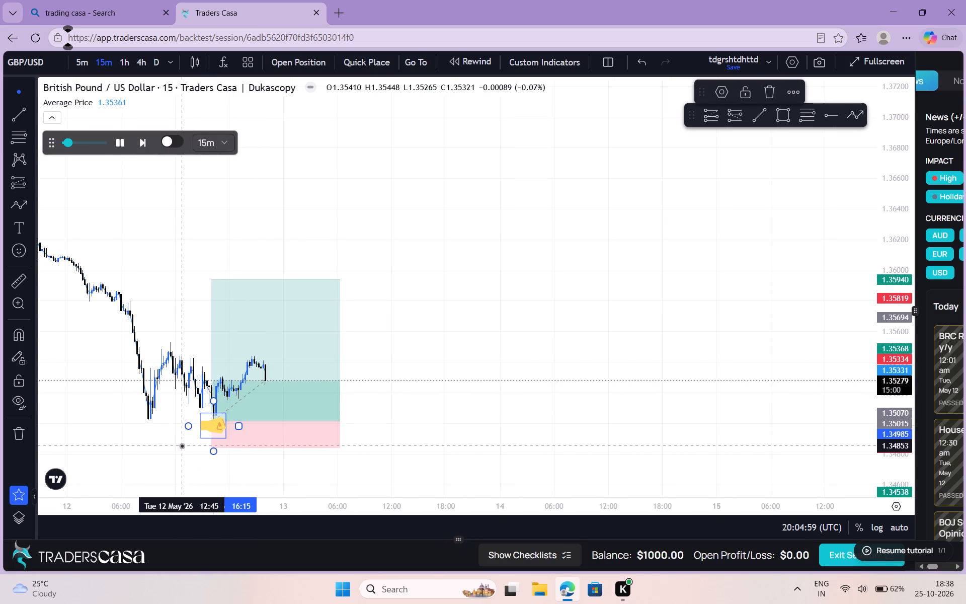
Resize the fist emoji so it is smaller than when placed.
drag(183, 427, 203, 457)
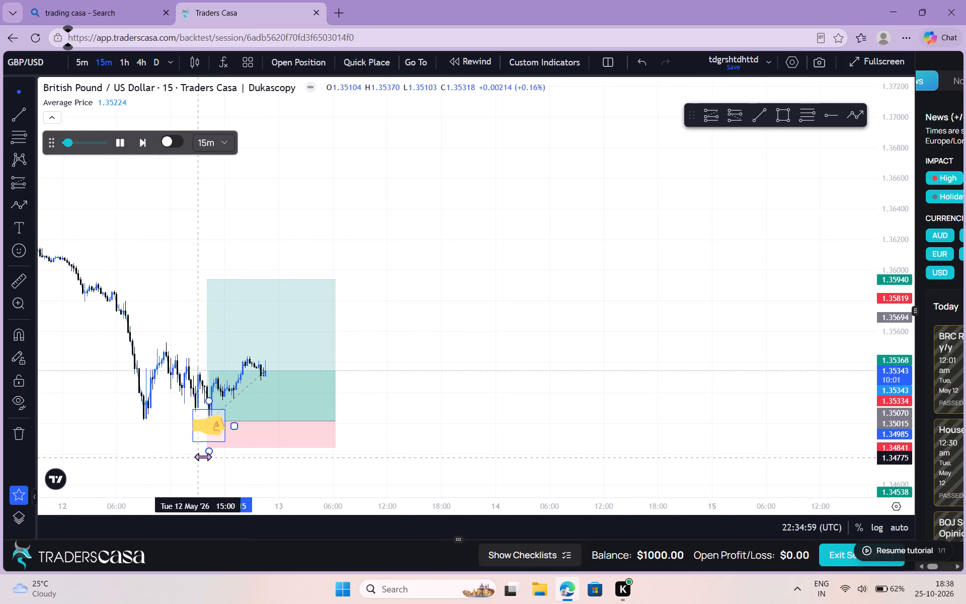
drag(203, 457, 207, 441)
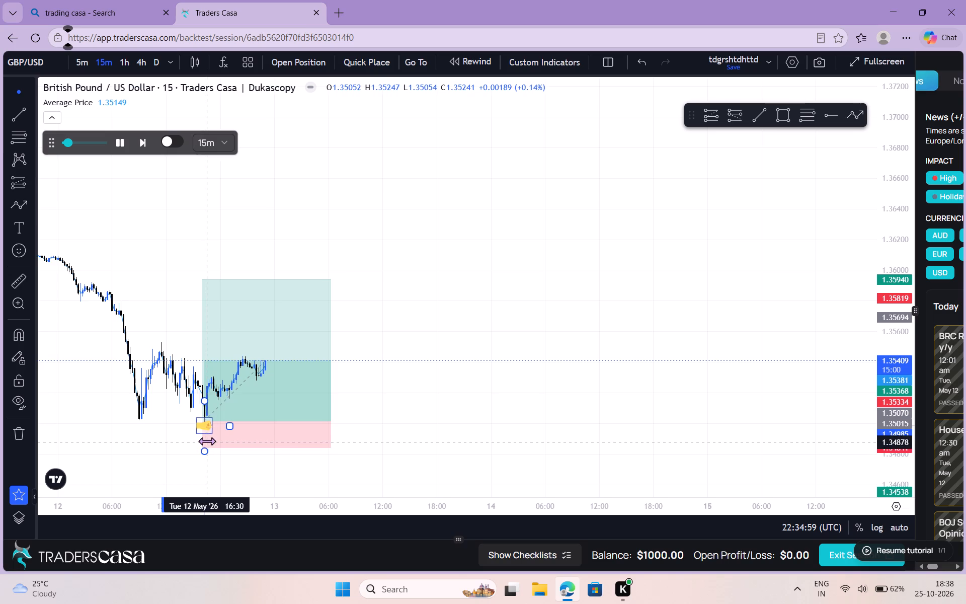
drag(207, 441, 207, 440)
Move the fist emoji just below the 12 May morning low, near 1.3487, ahead of the Long Position.
click(196, 428)
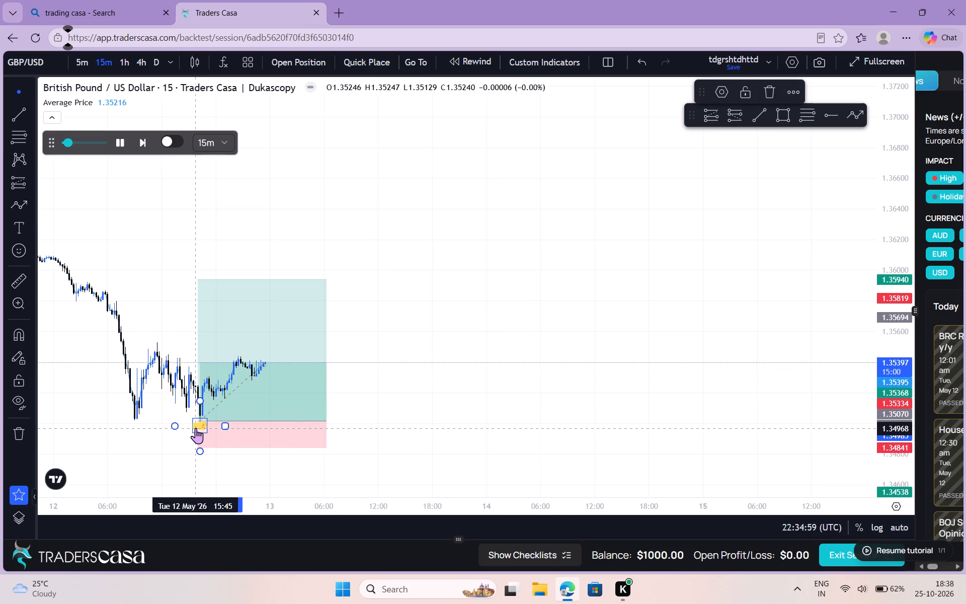
drag(198, 429, 210, 434)
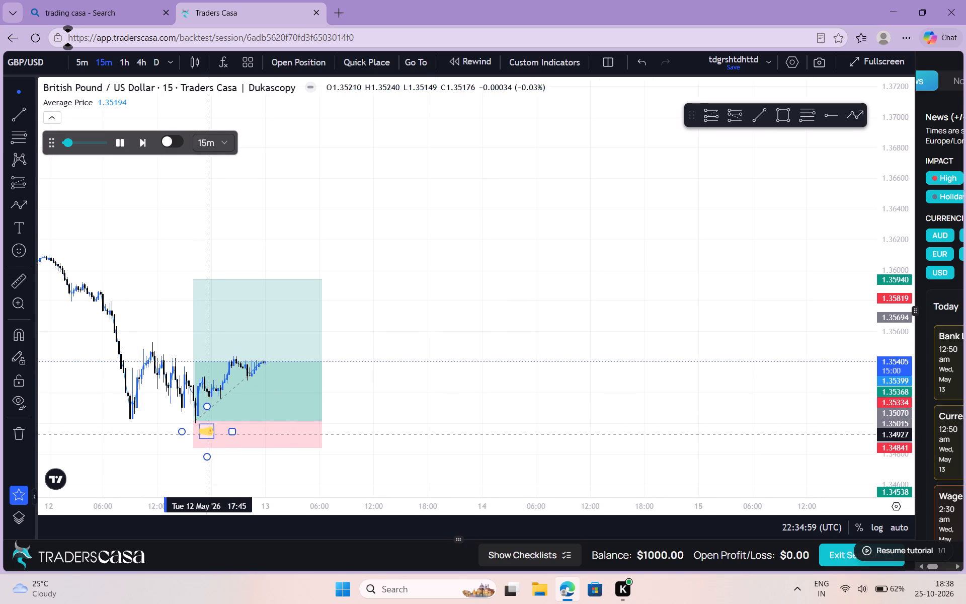
drag(210, 434, 120, 506)
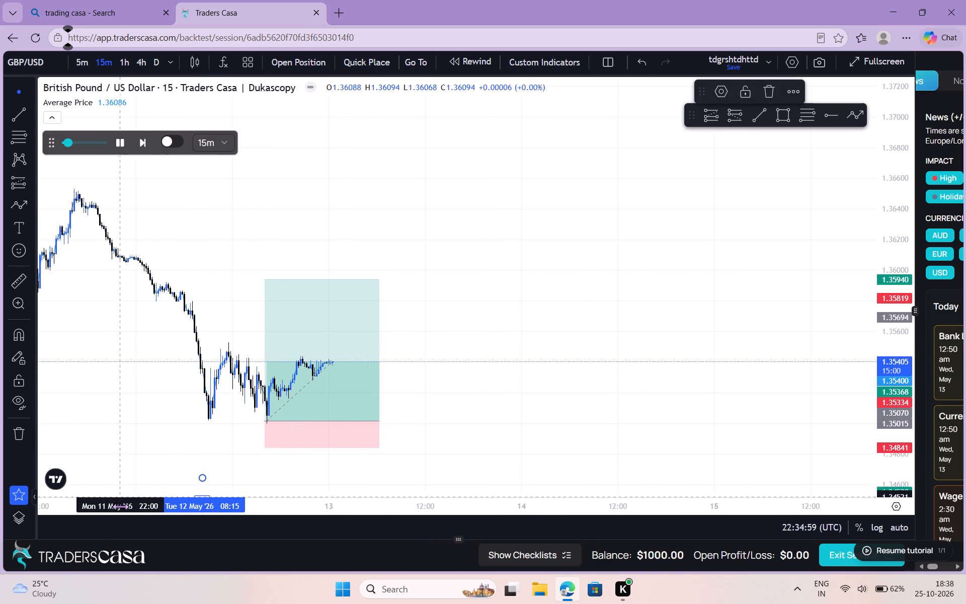
drag(193, 488, 212, 440)
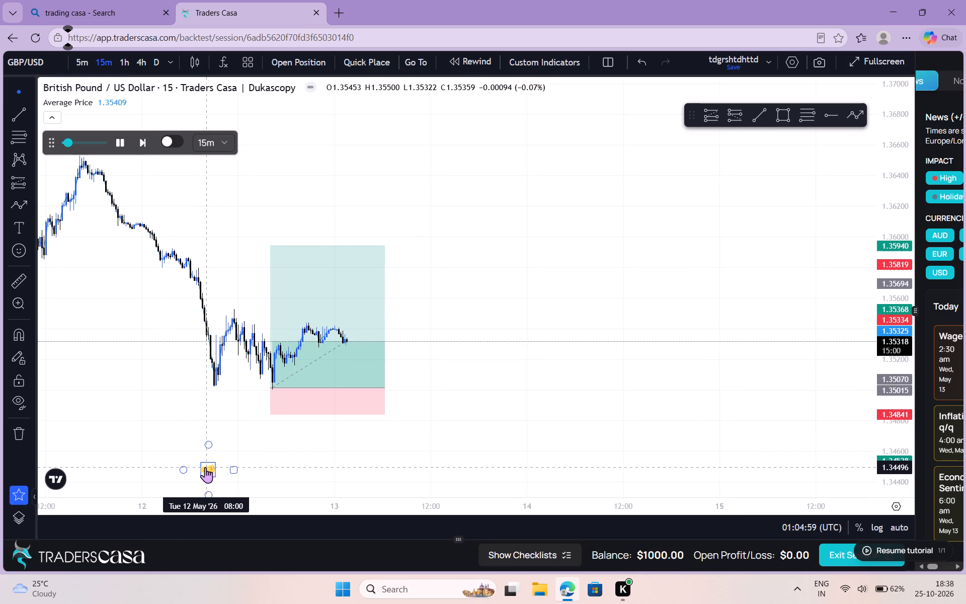
drag(205, 467, 224, 410)
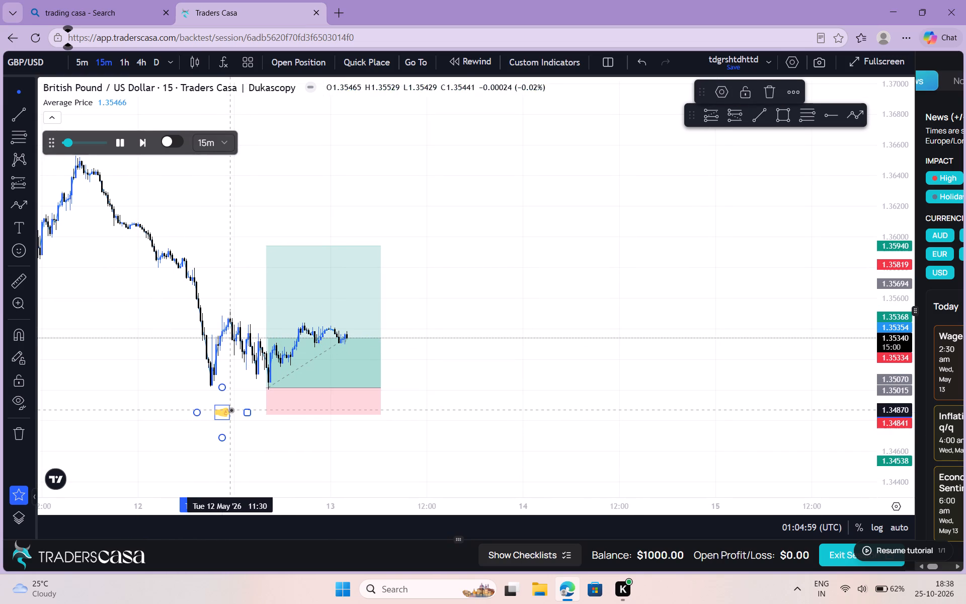
Move the fist emoji beside the Long Position's entry on 12 May, at about 1.3504, and deselect it.
drag(223, 411, 257, 382)
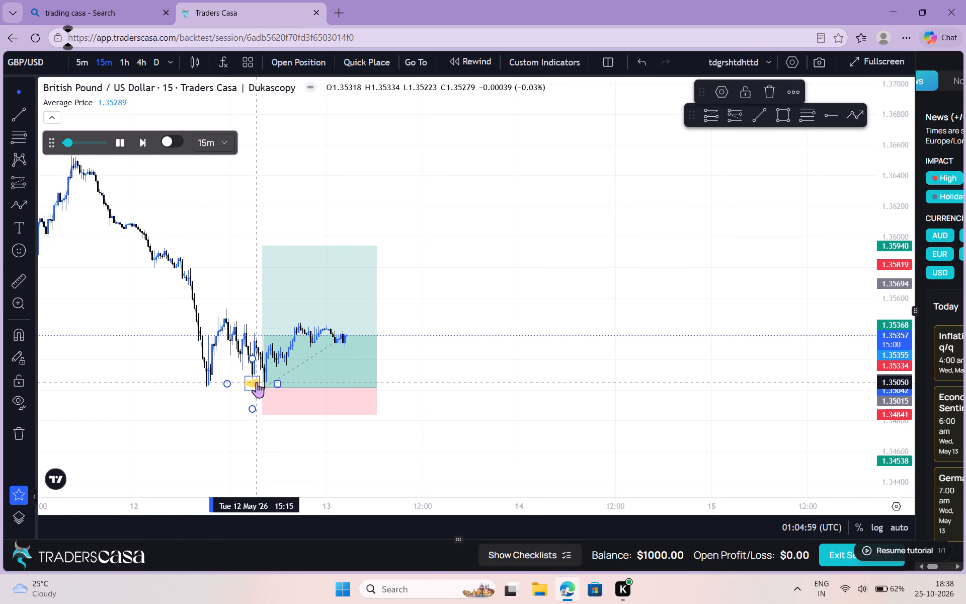
click(285, 428)
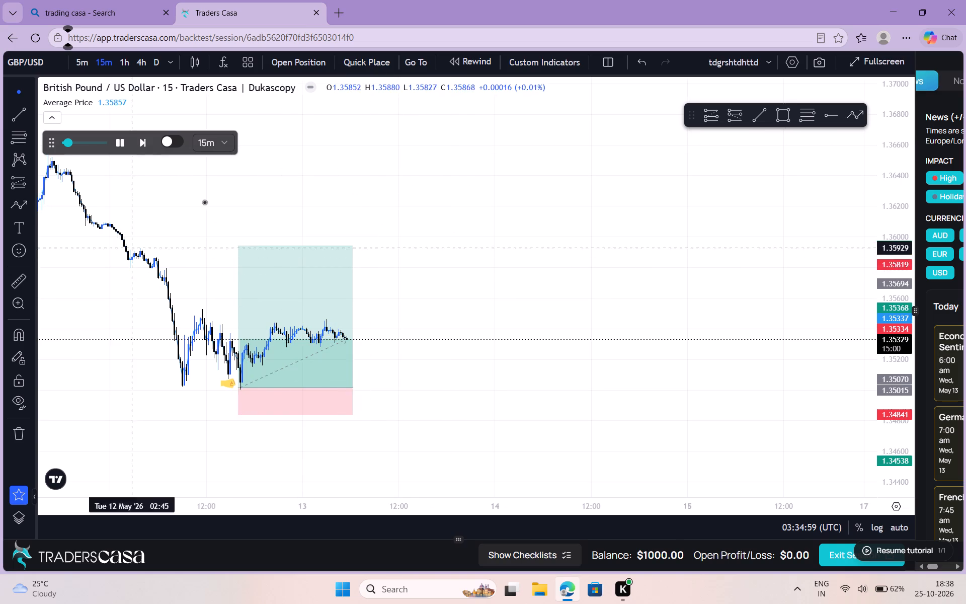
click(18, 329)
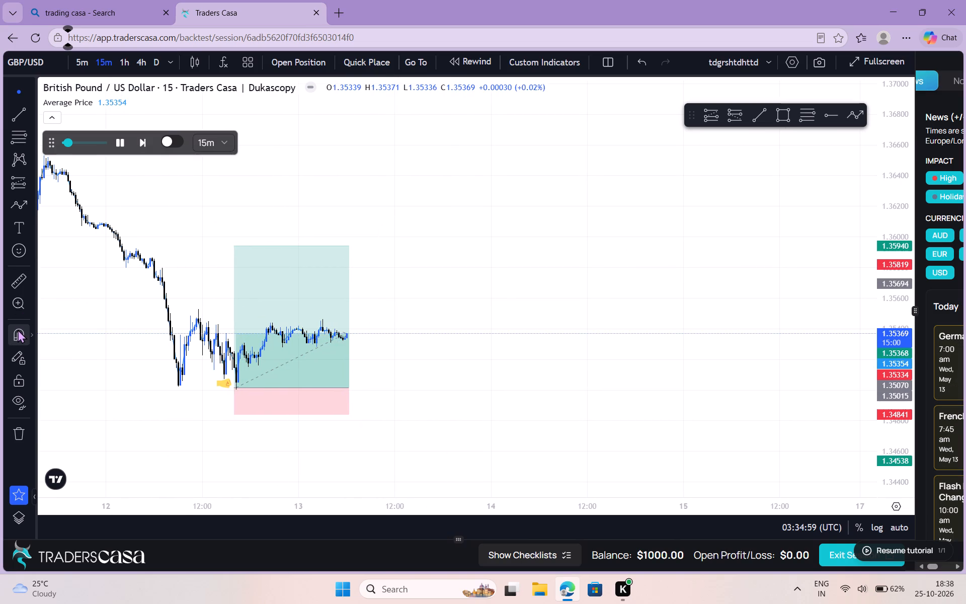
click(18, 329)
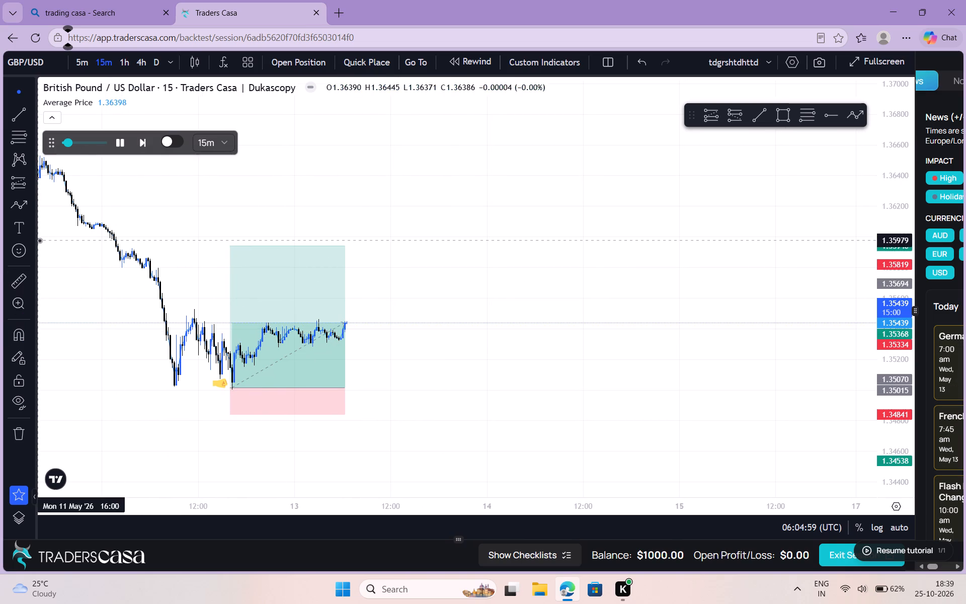
Browse the emoji collection from smileys and people through animals and nature to food and drink, and close it.
click(12, 253)
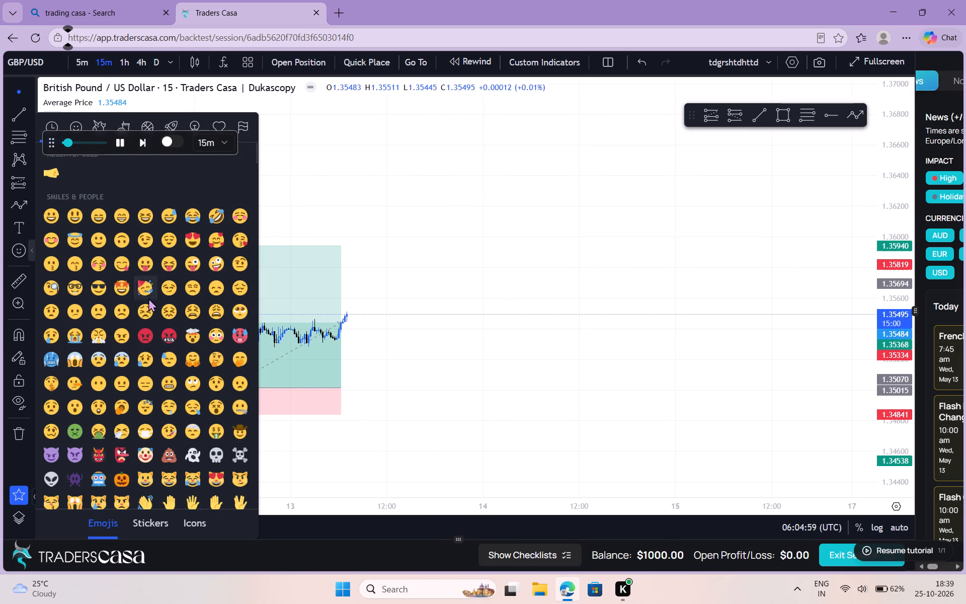
scroll(153, 325, down, 3)
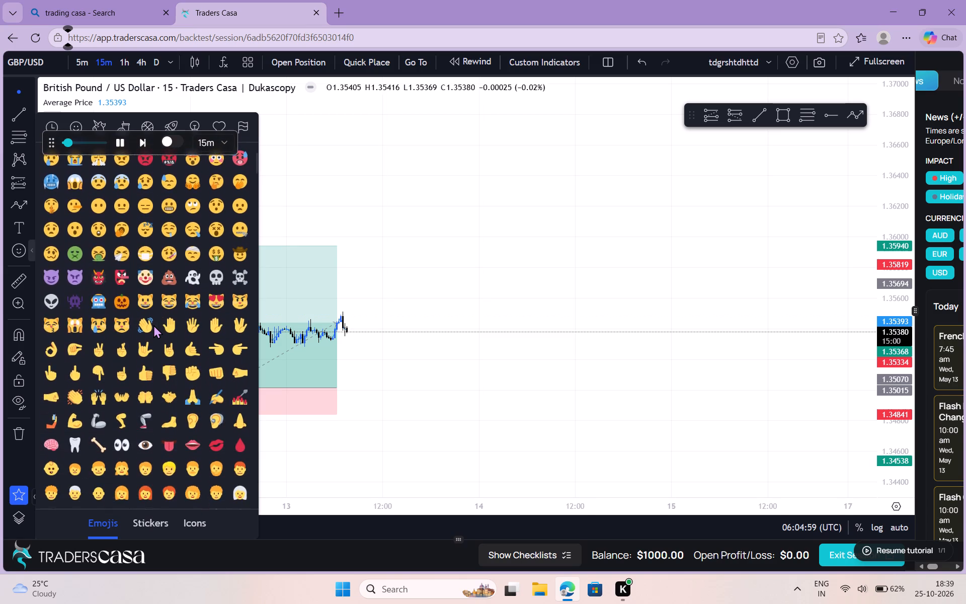
scroll(153, 325, down, 5)
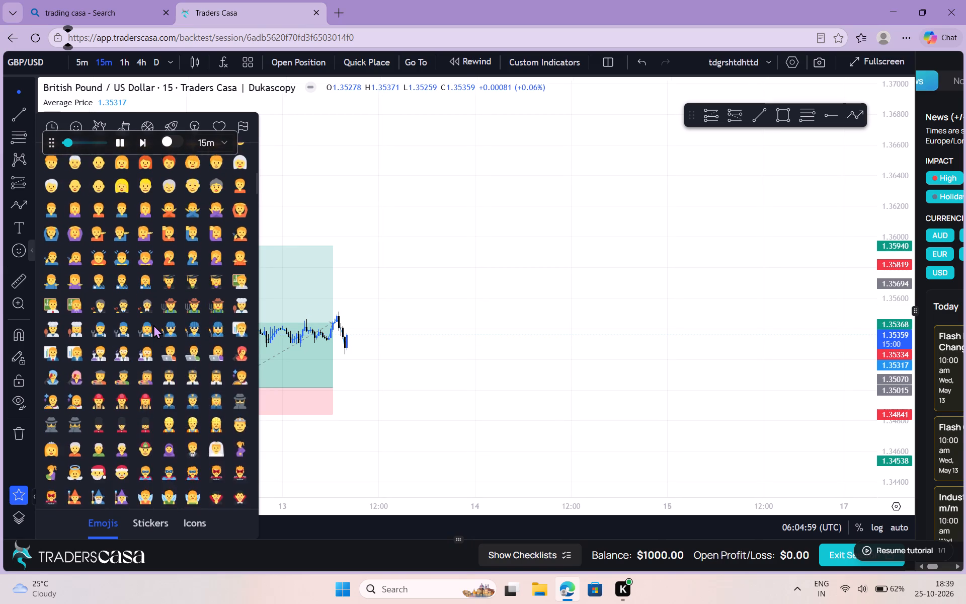
scroll(153, 325, down, 5)
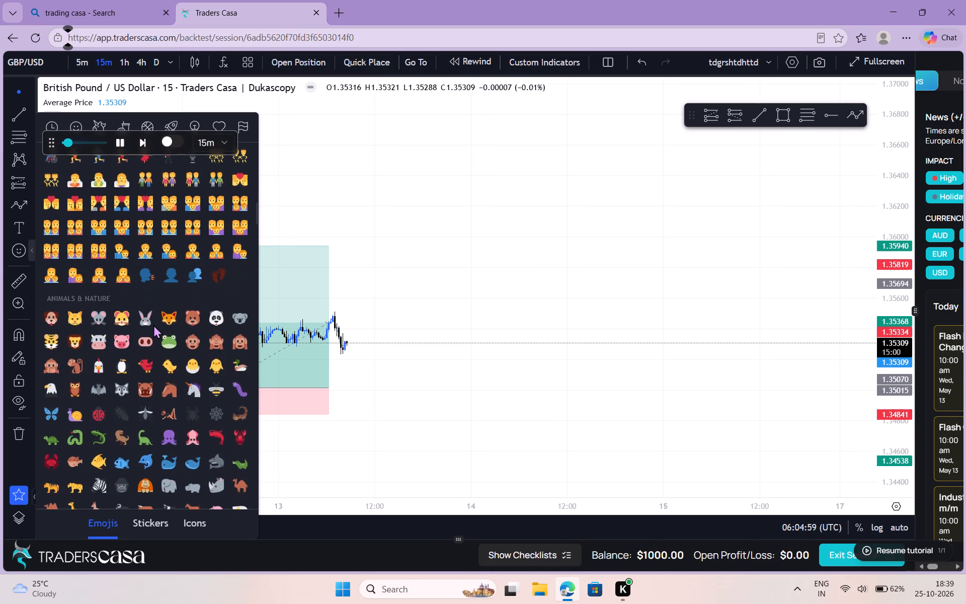
scroll(153, 325, down, 4)
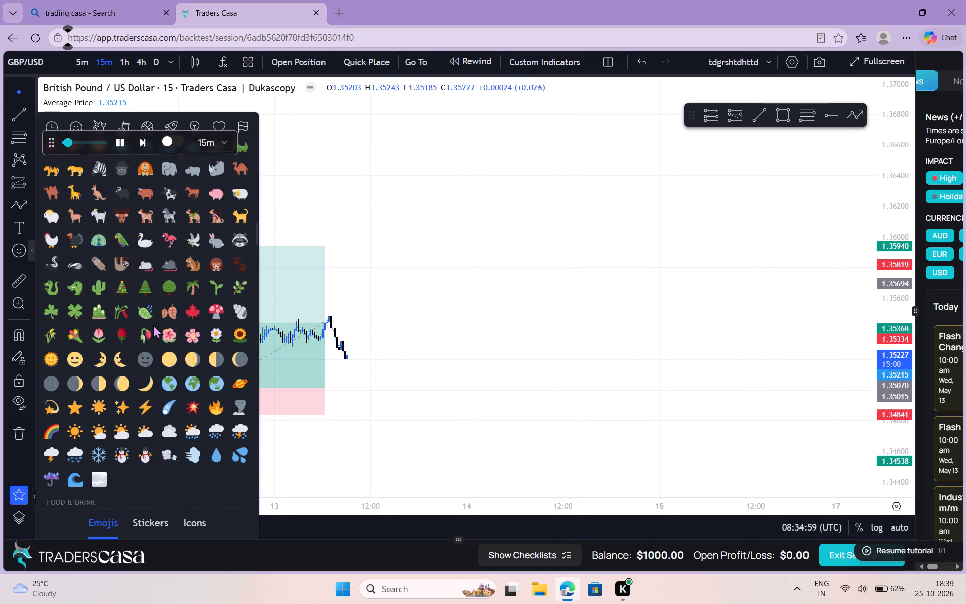
scroll(153, 325, down, 3)
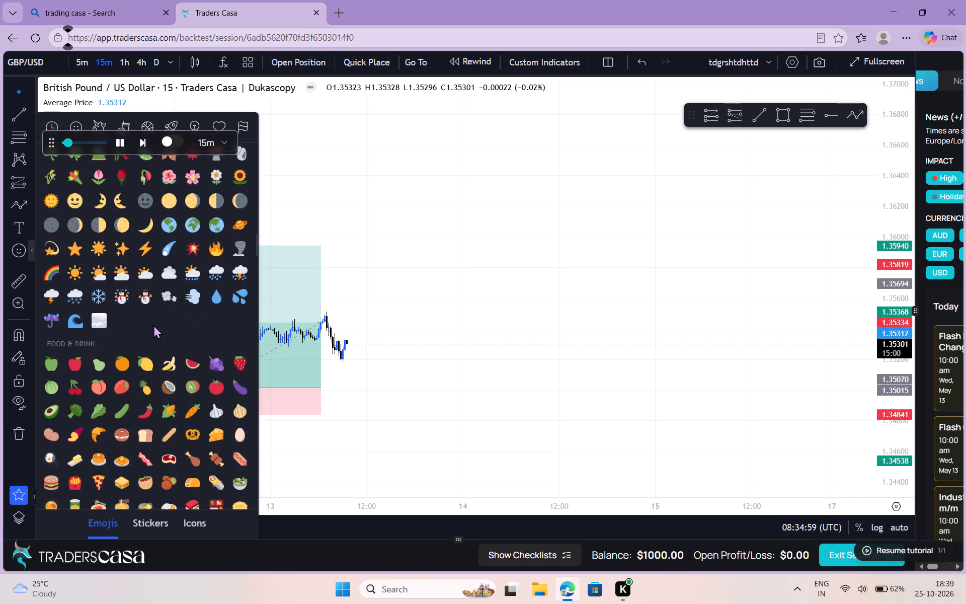
scroll(153, 325, down, 2)
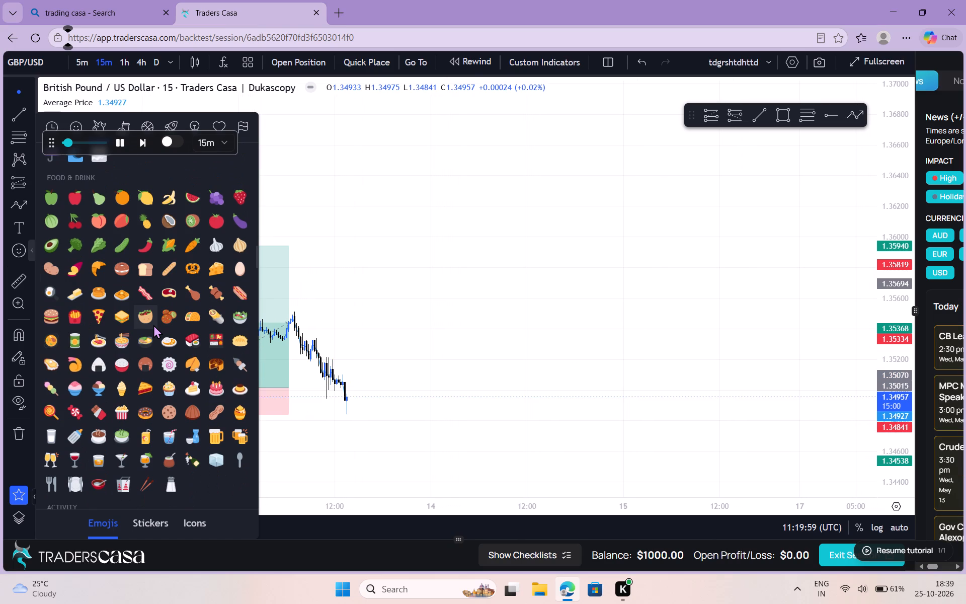
click(344, 319)
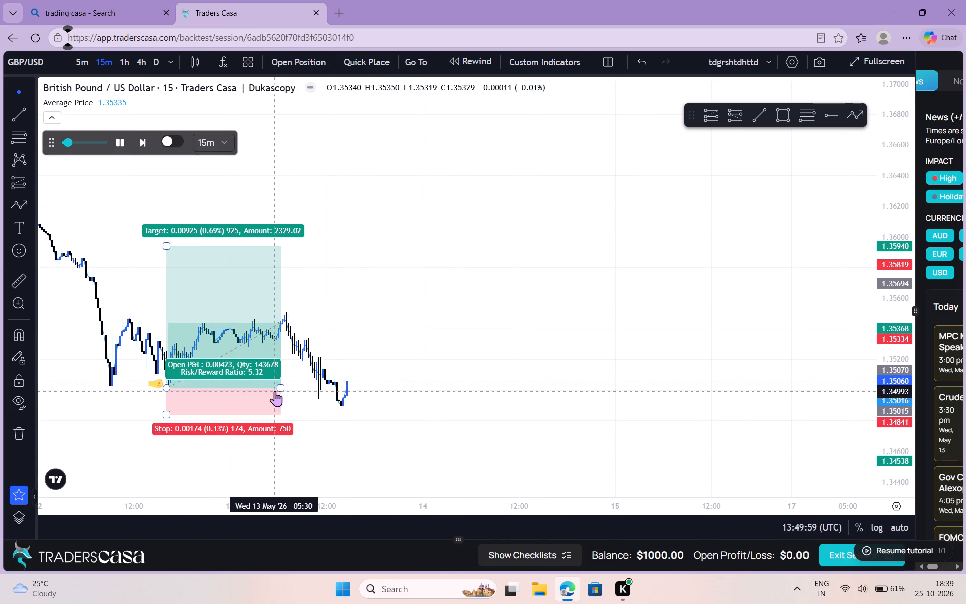
Extend the Long Position's end time to 13 May 17:15.
drag(279, 387, 360, 390)
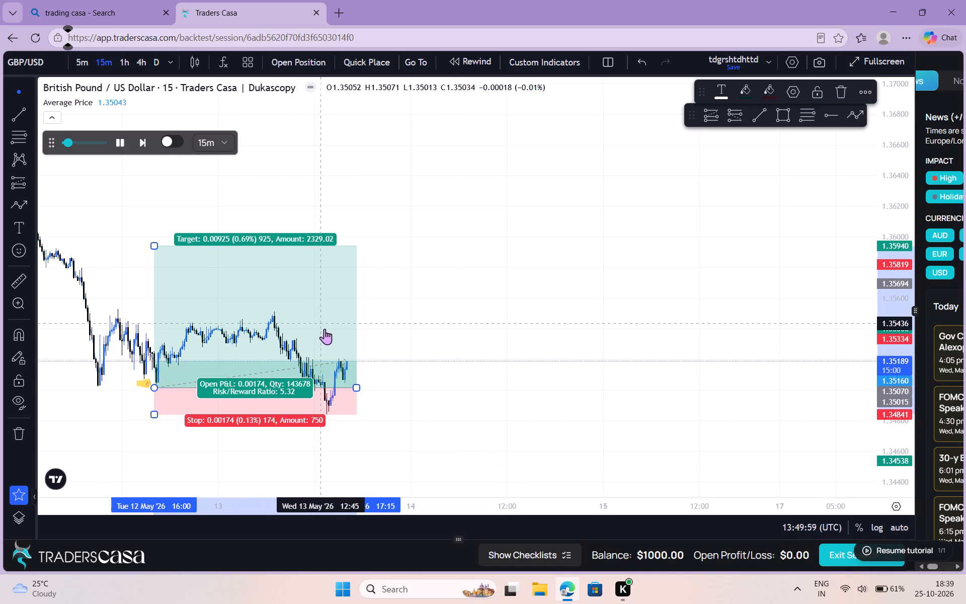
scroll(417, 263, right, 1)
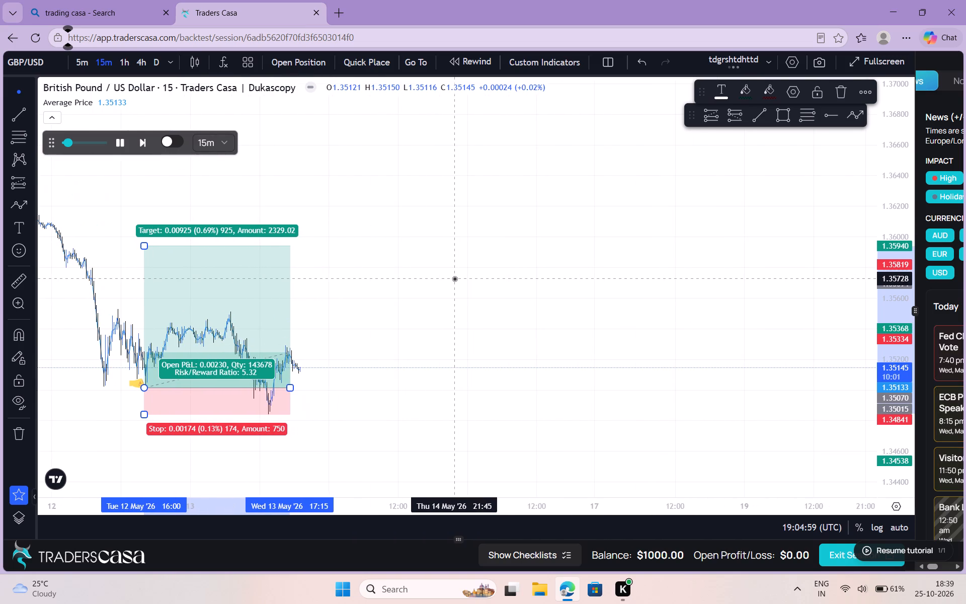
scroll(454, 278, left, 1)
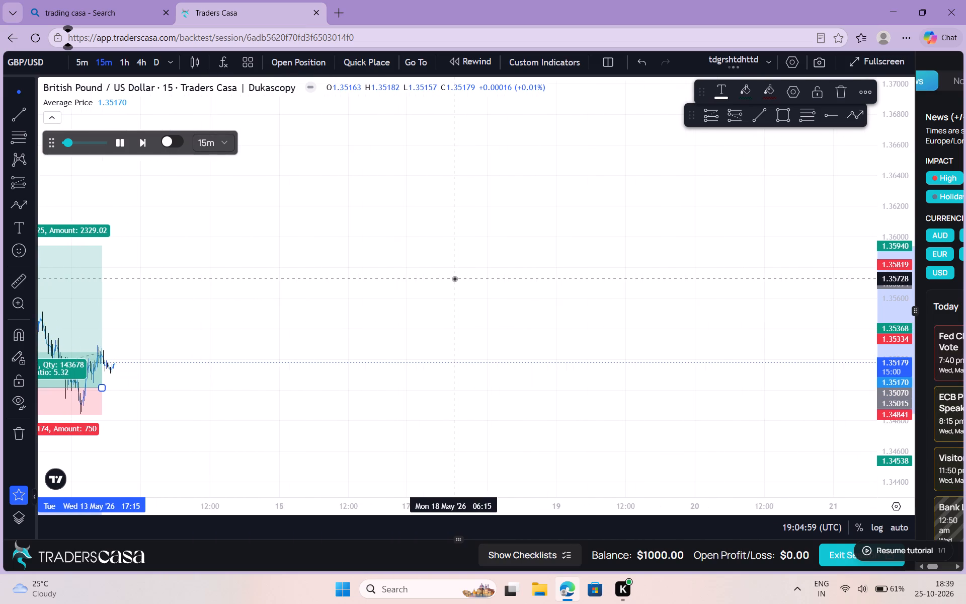
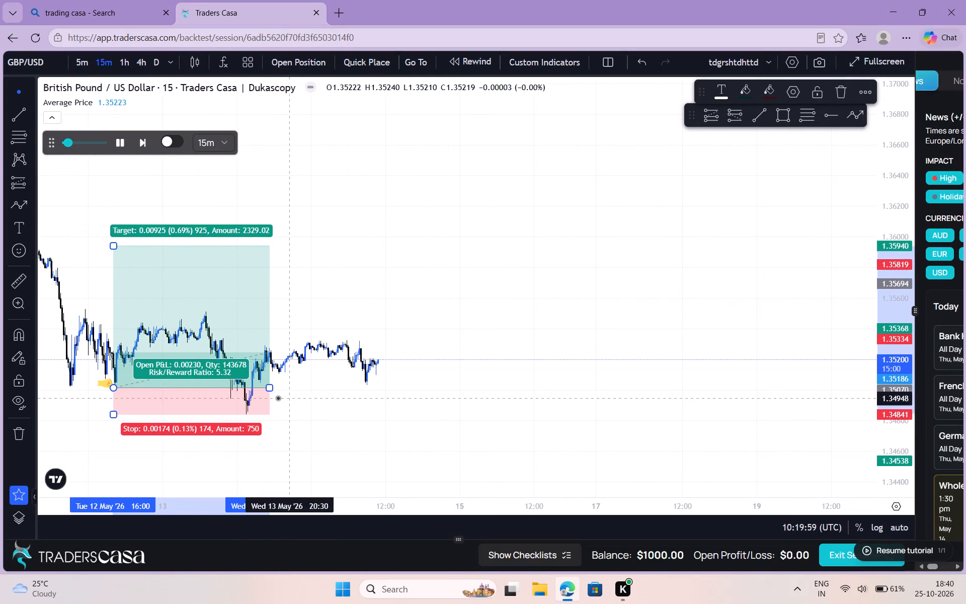
Move the Long Position to the 13 May low, spanning 13 May 12:00 to 14 May 13:15 with entry at about 1.3499.
drag(262, 389, 270, 391)
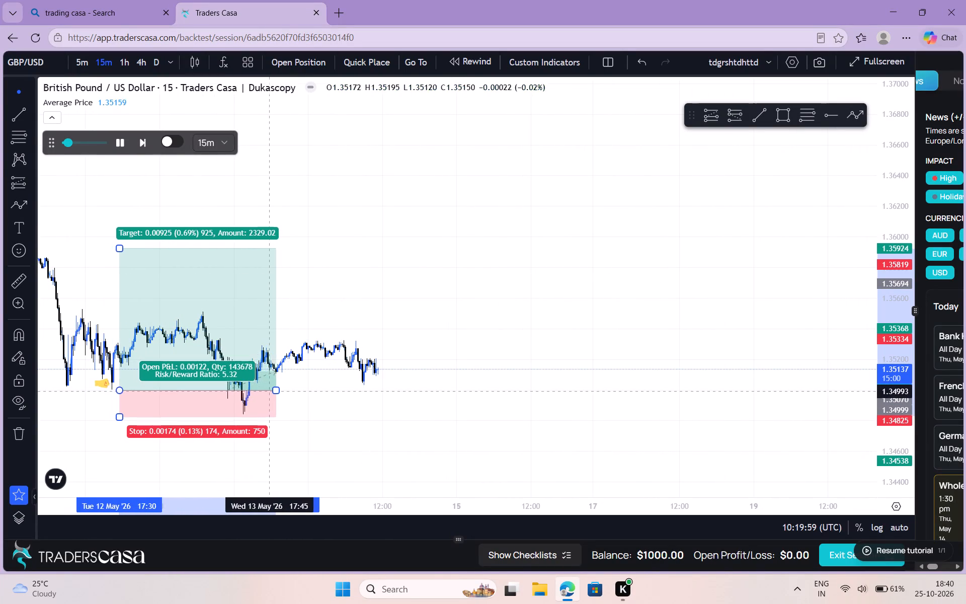
drag(270, 391, 383, 380)
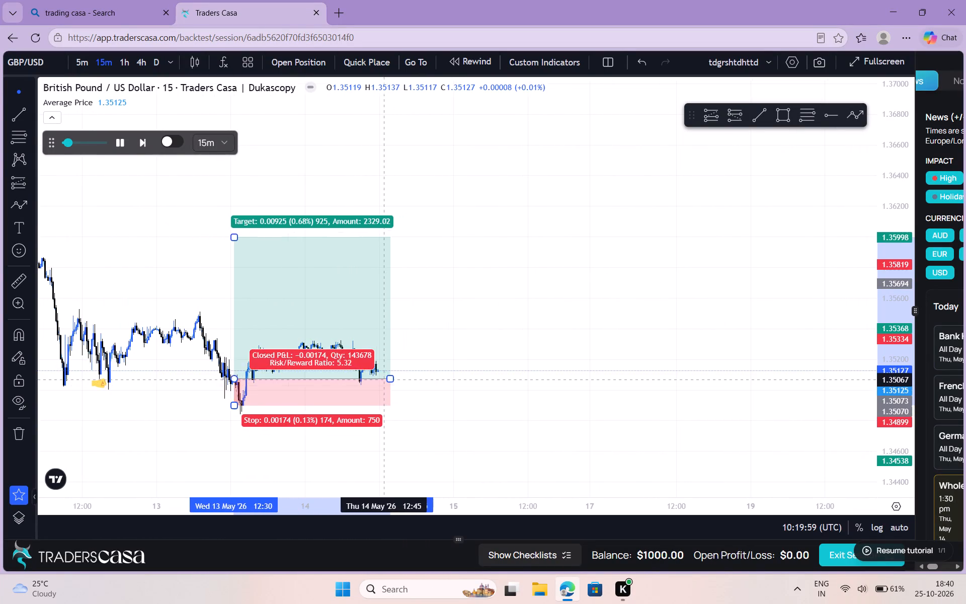
drag(383, 380, 379, 394)
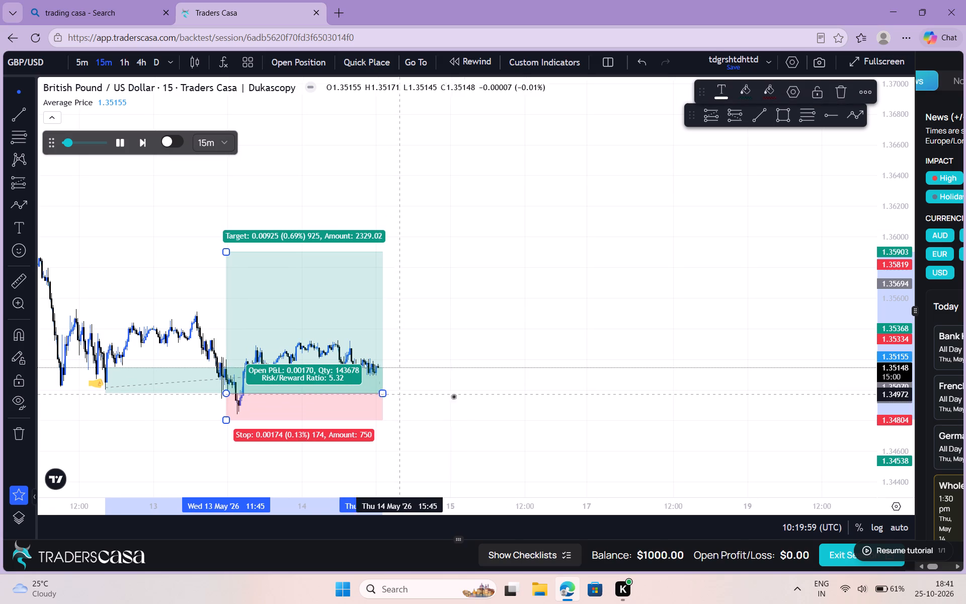
click(474, 395)
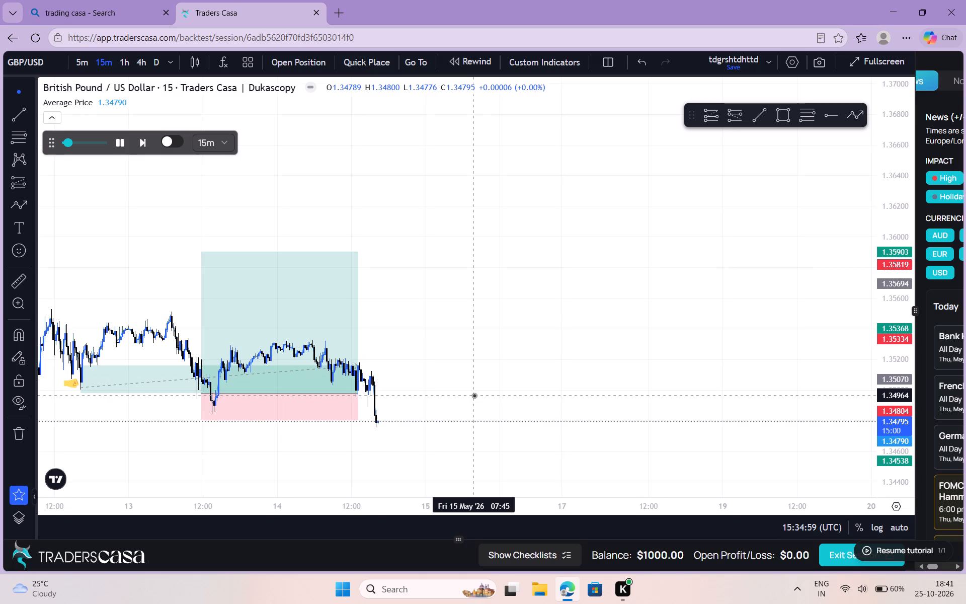
click(412, 380)
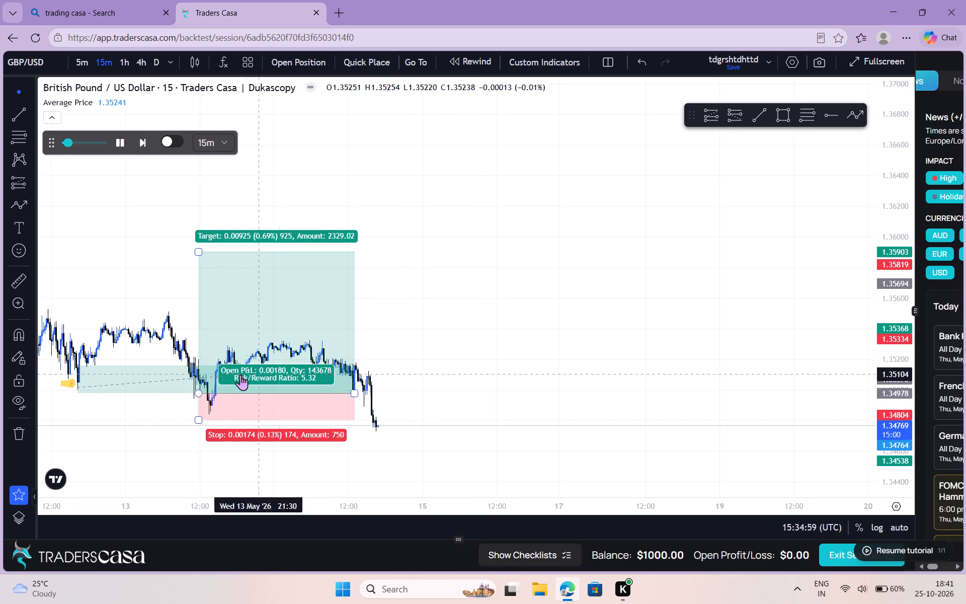
double_click(77, 373)
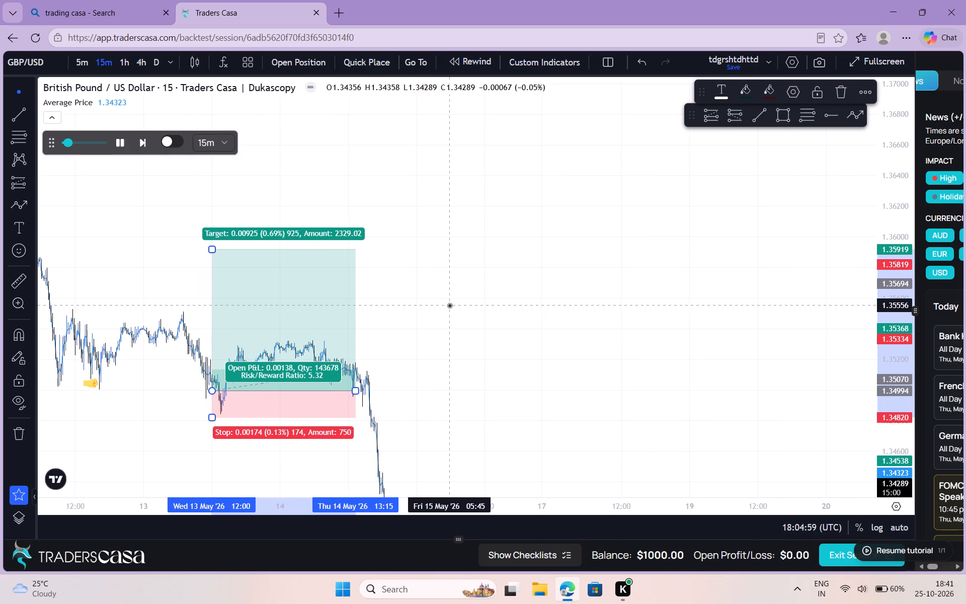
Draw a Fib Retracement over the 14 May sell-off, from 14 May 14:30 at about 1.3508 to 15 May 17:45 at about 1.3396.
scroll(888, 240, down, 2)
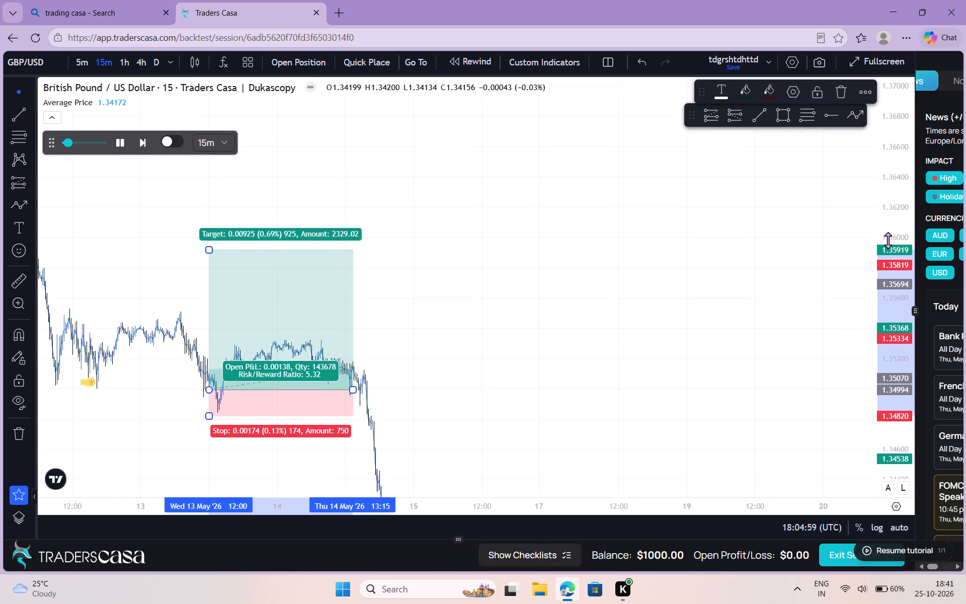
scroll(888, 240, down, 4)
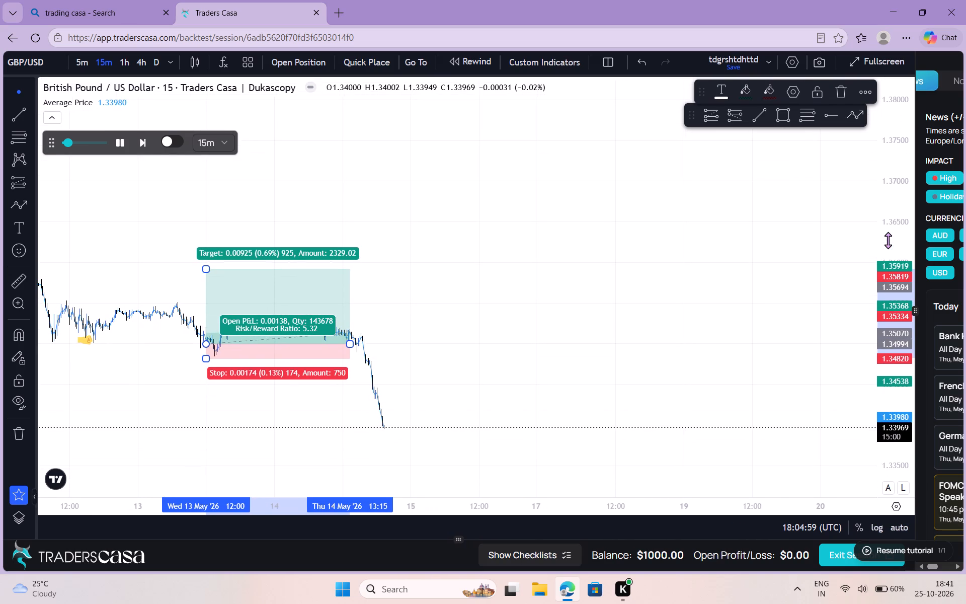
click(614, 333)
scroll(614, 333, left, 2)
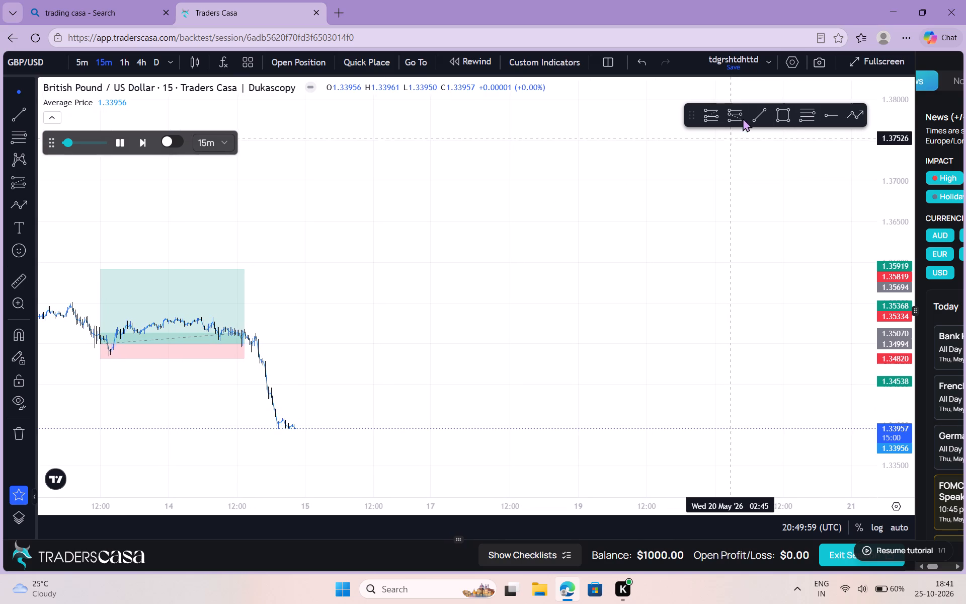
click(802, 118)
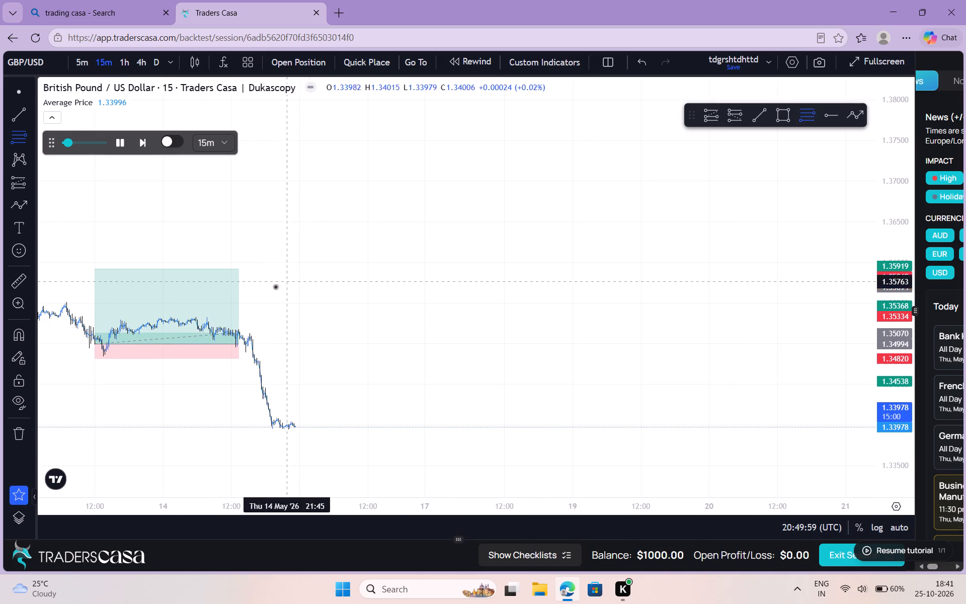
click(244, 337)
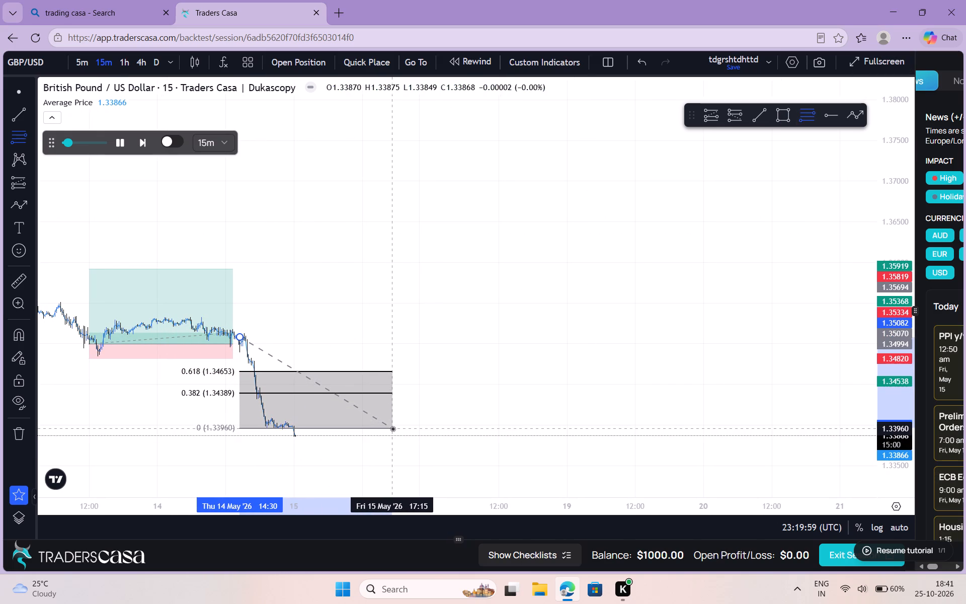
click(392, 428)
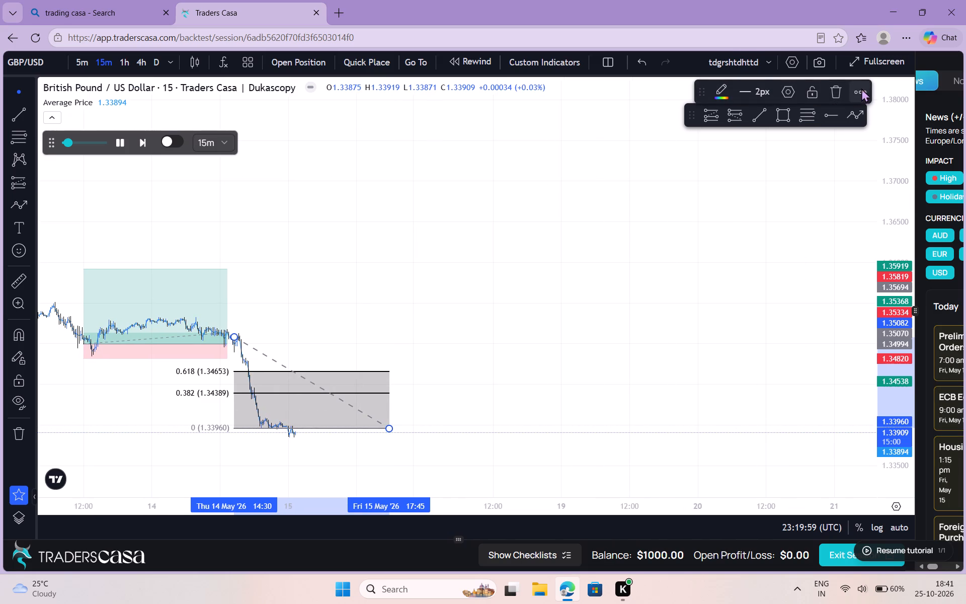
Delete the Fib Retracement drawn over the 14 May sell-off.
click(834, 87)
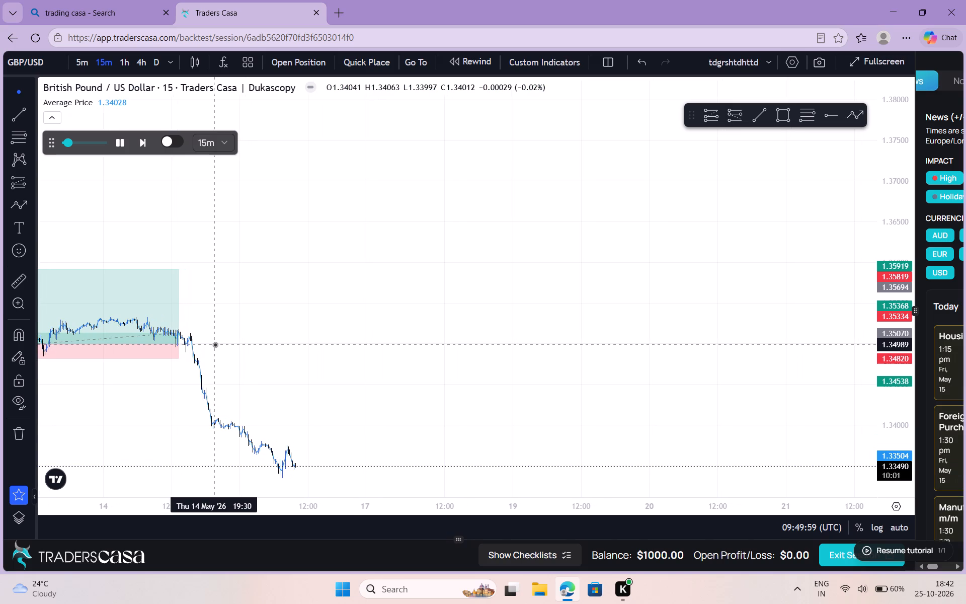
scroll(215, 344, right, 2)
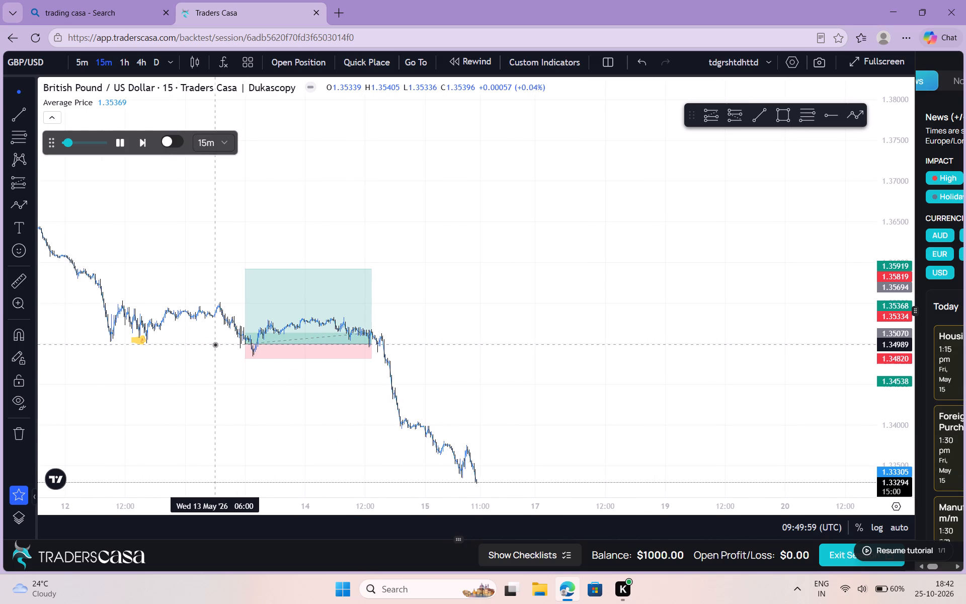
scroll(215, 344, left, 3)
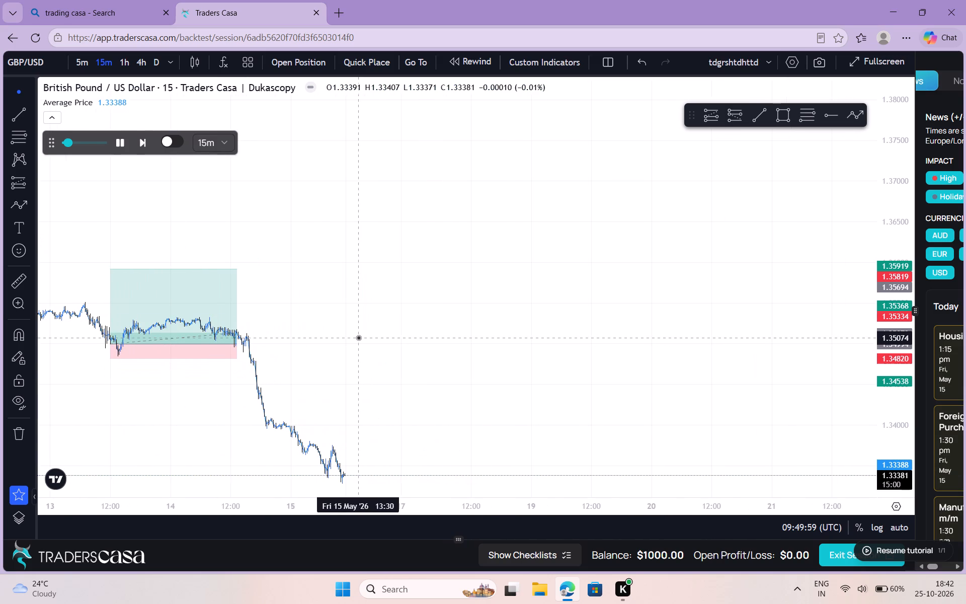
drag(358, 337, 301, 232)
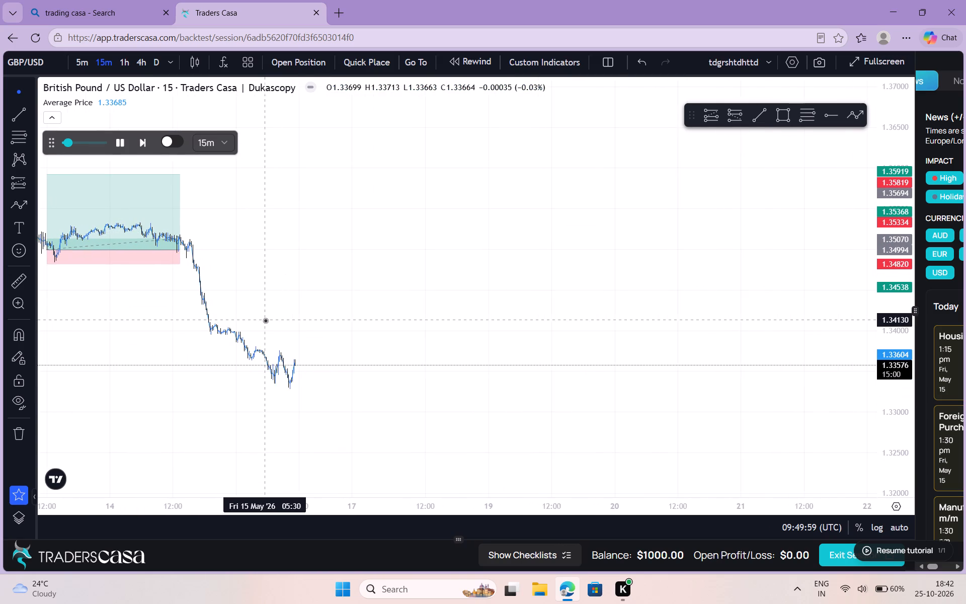
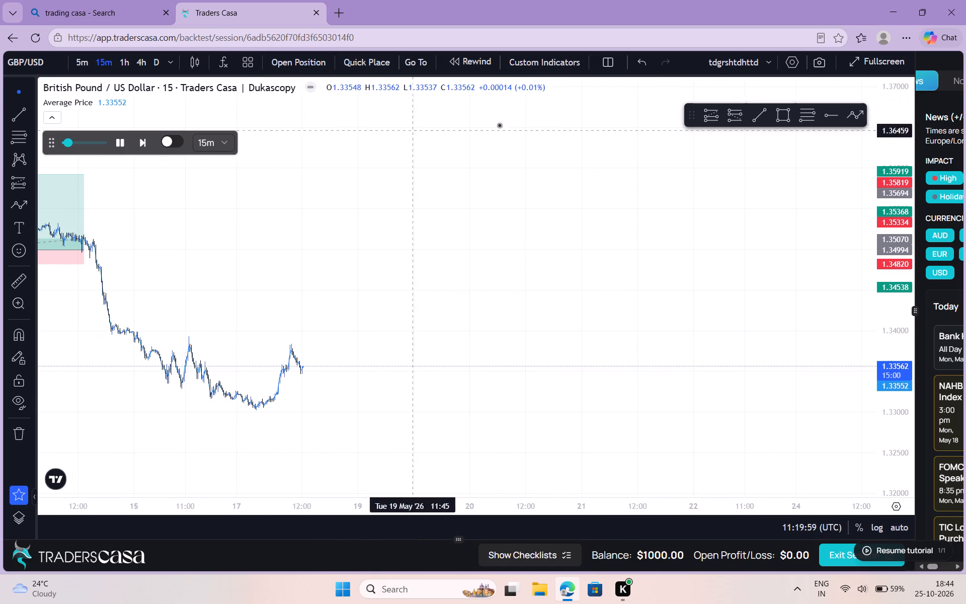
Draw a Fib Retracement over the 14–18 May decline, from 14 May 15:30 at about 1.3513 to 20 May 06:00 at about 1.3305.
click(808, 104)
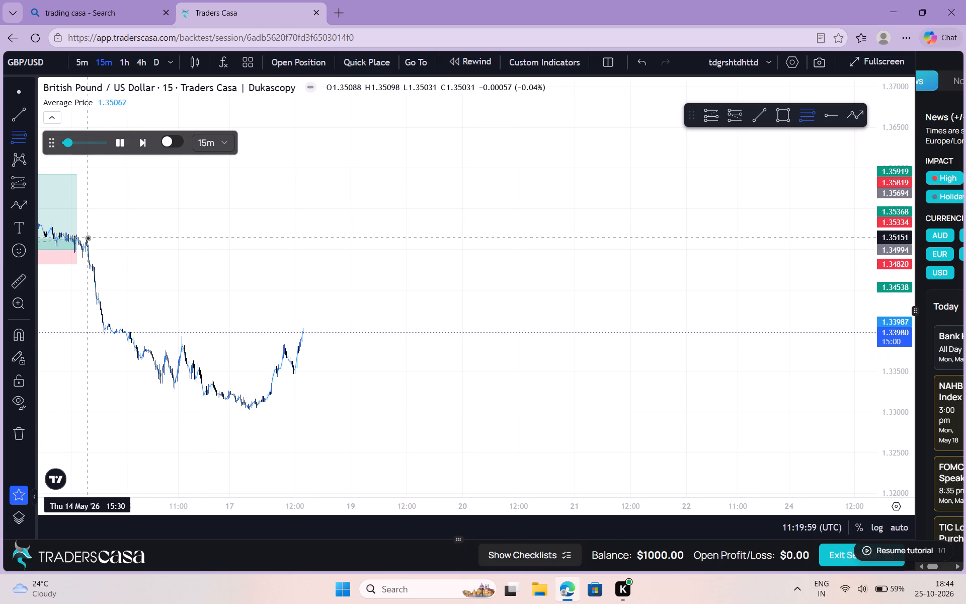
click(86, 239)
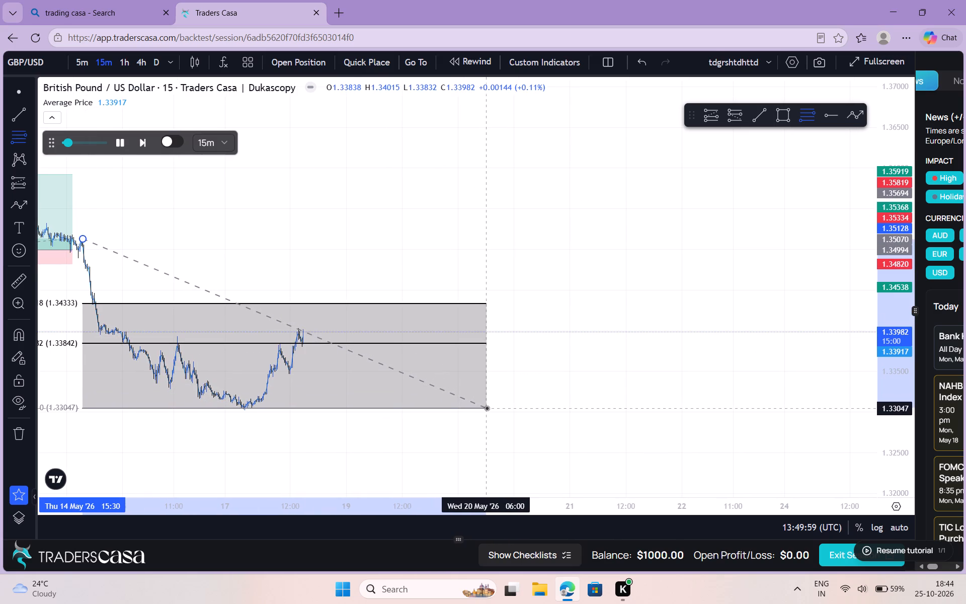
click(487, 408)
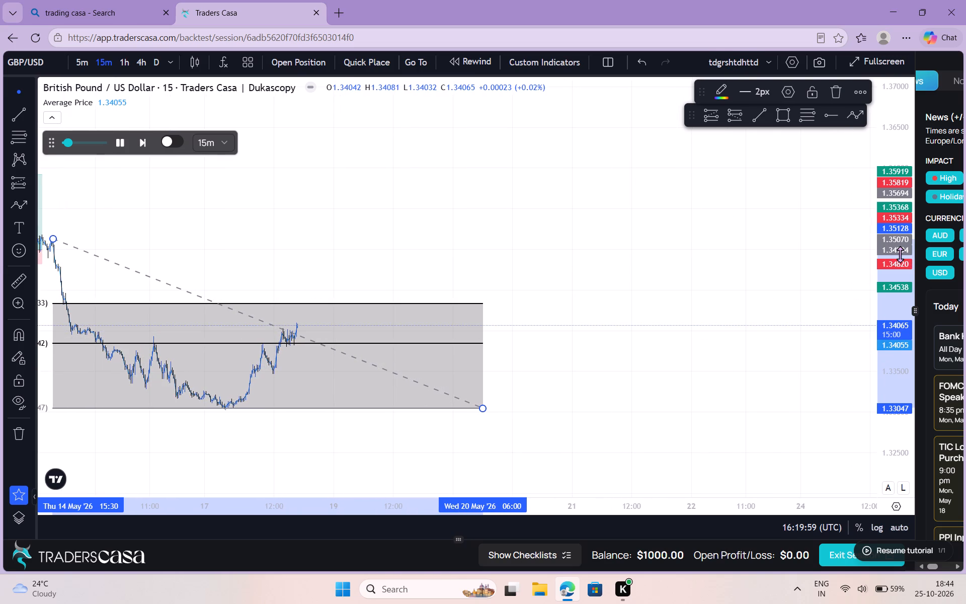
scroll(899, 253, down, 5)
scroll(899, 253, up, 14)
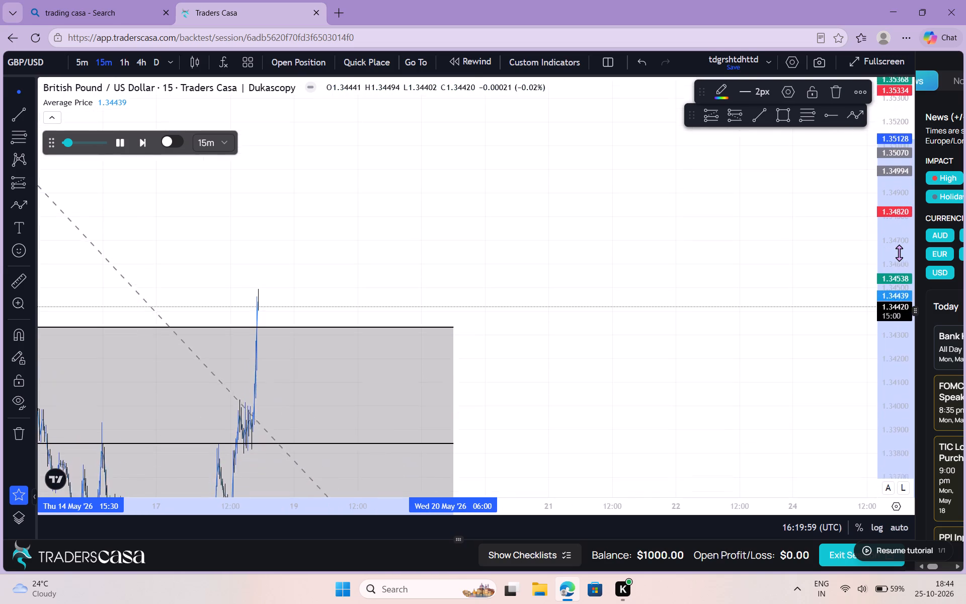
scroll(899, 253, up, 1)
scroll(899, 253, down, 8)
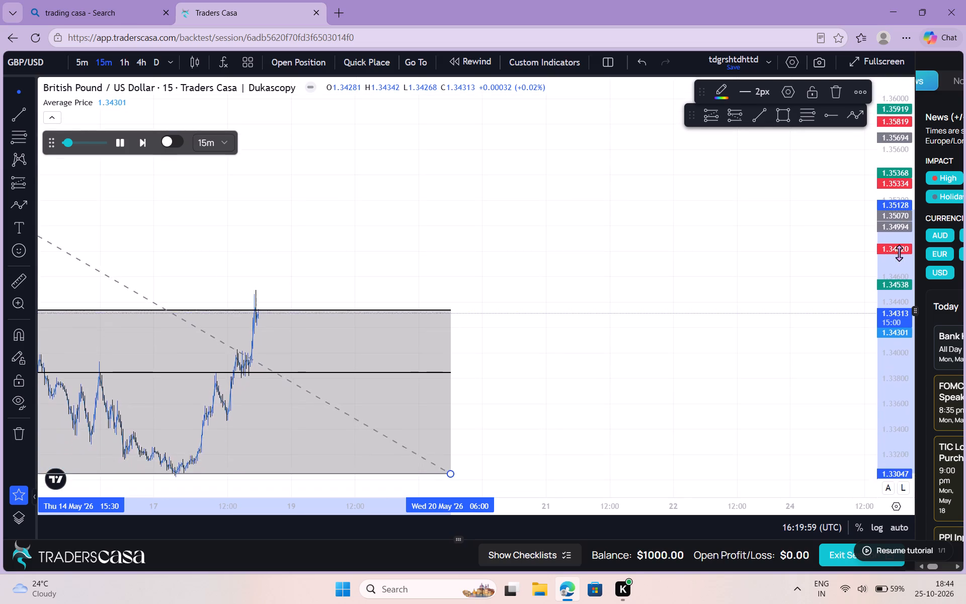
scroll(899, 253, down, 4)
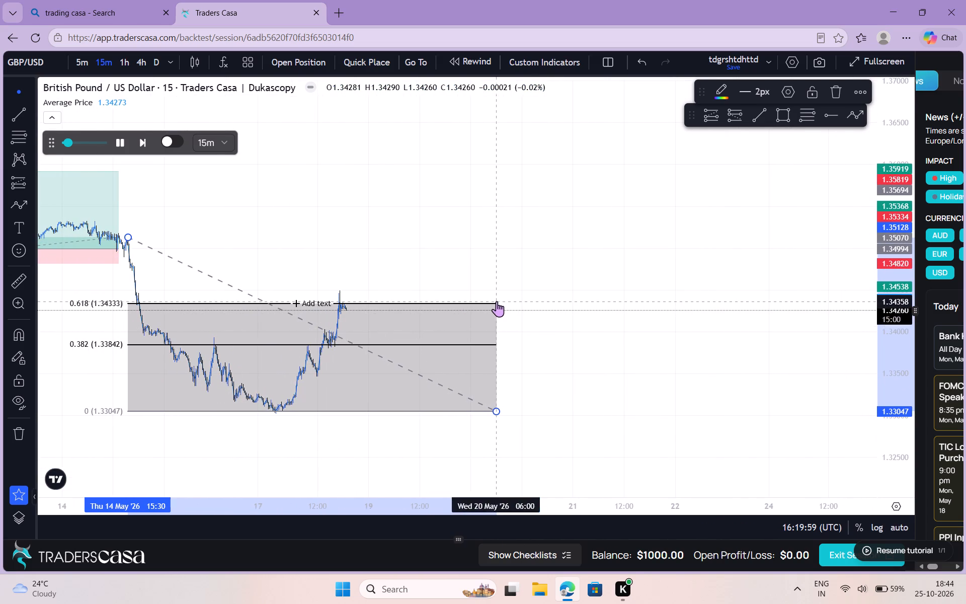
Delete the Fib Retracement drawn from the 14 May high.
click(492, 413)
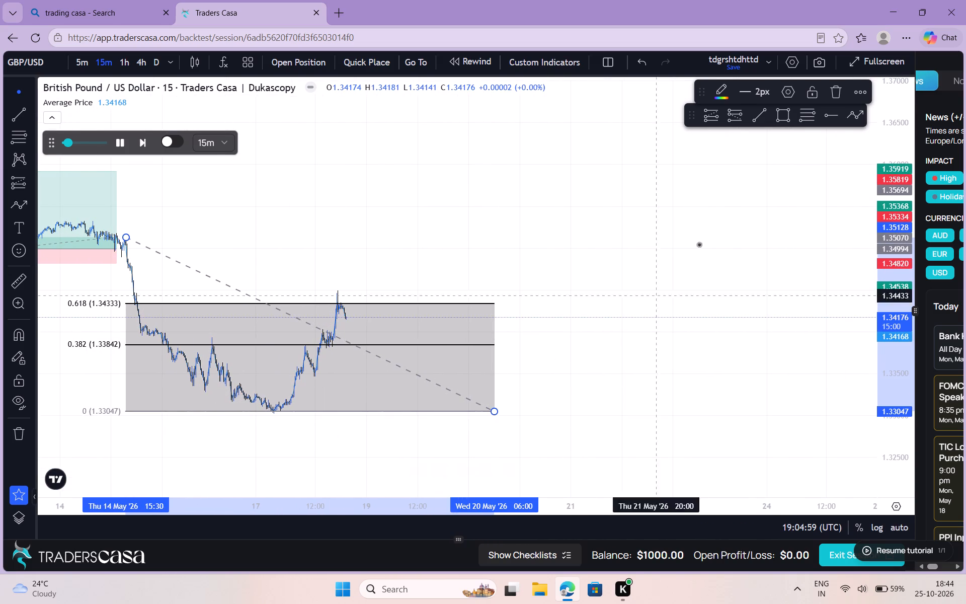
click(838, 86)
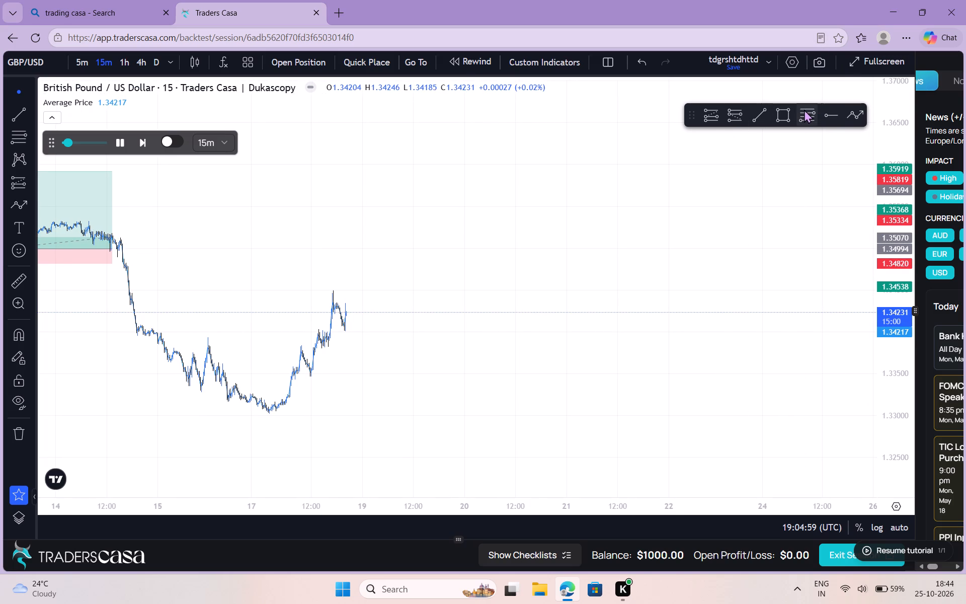
Draw a Fib Retracement over the rally, from the 18 May 02:30 low at about 1.3304 to 20 May 03:45 at about 1.3449.
click(804, 109)
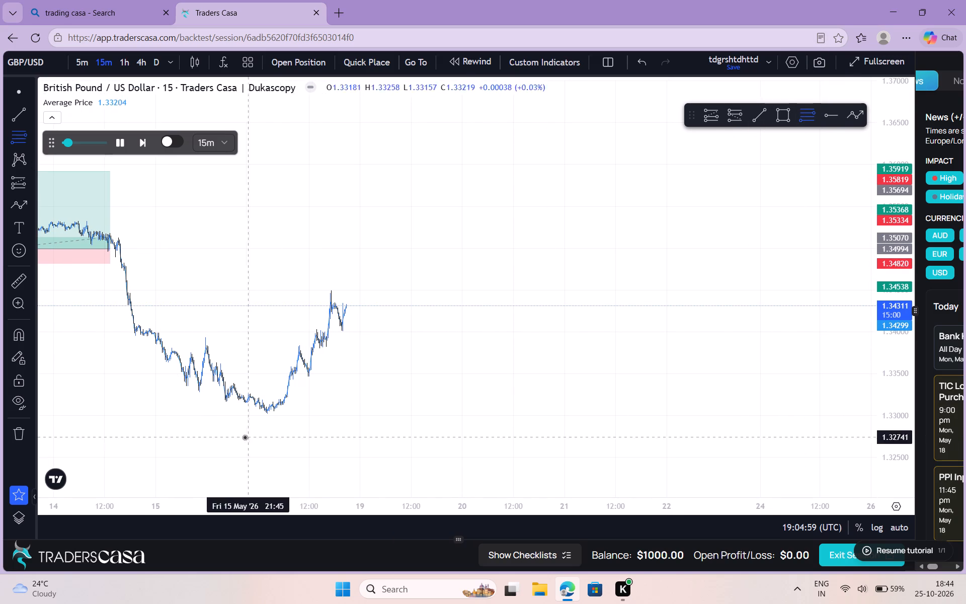
click(267, 412)
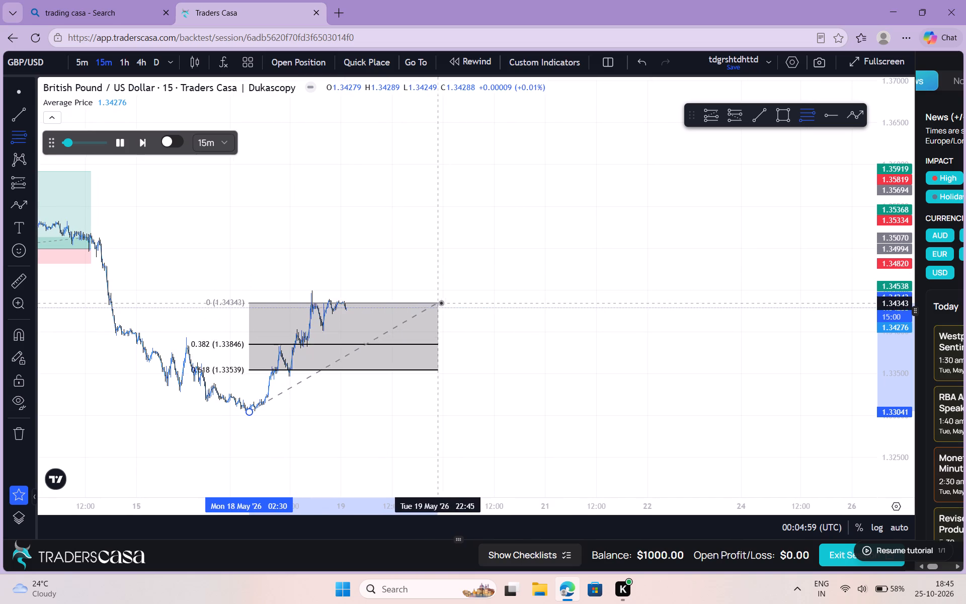
click(457, 290)
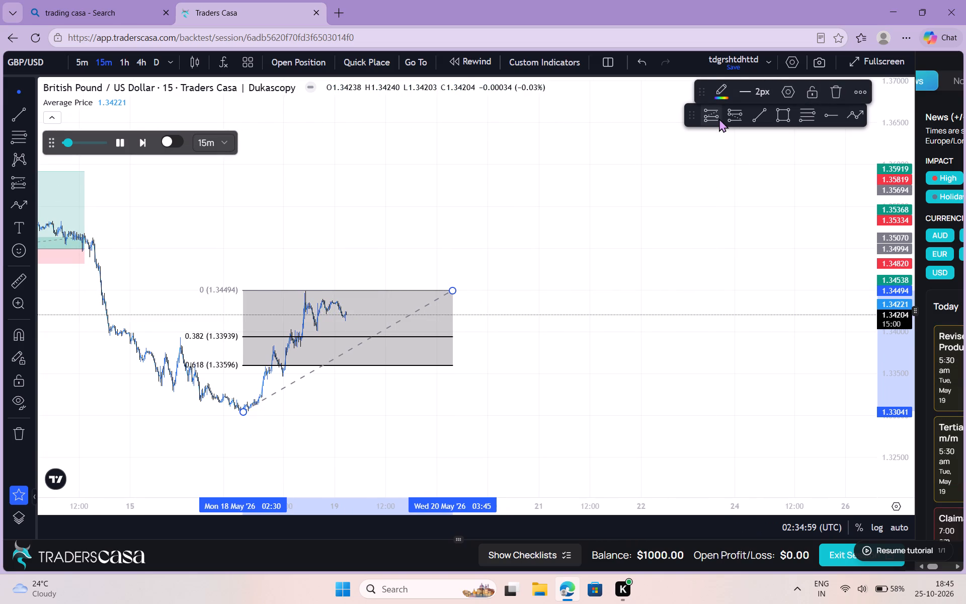
Place a Long Position at the 0.382 Fib level from 19 May 02:30, with entry about 1.3394, target about 1.3496 and stop about 1.3357.
click(703, 117)
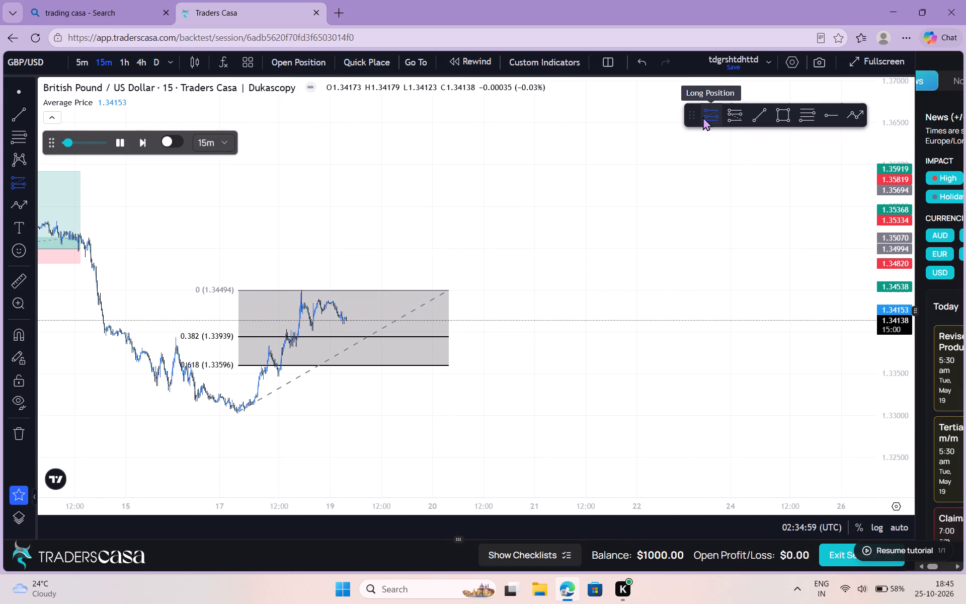
click(338, 336)
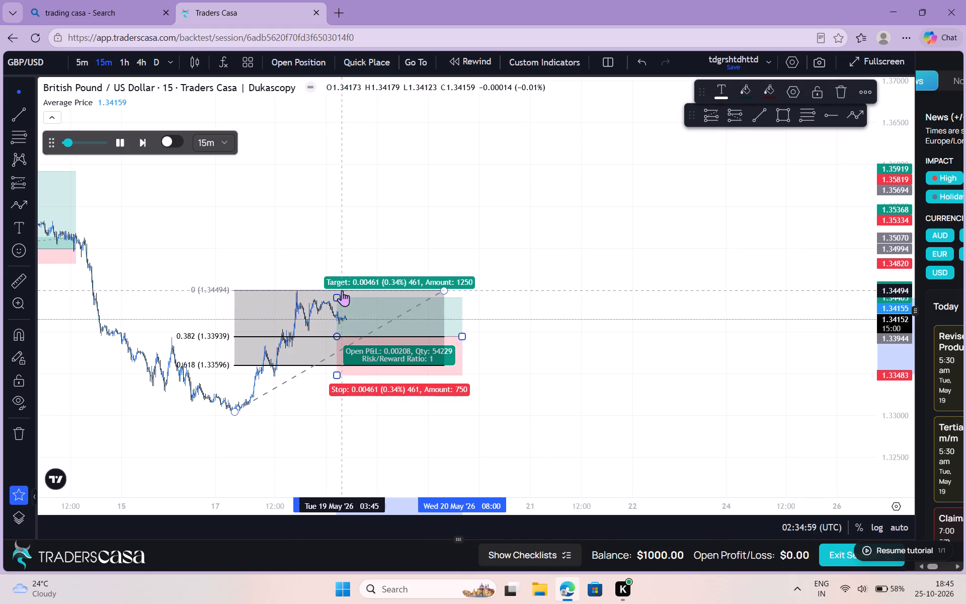
drag(335, 298, 327, 241)
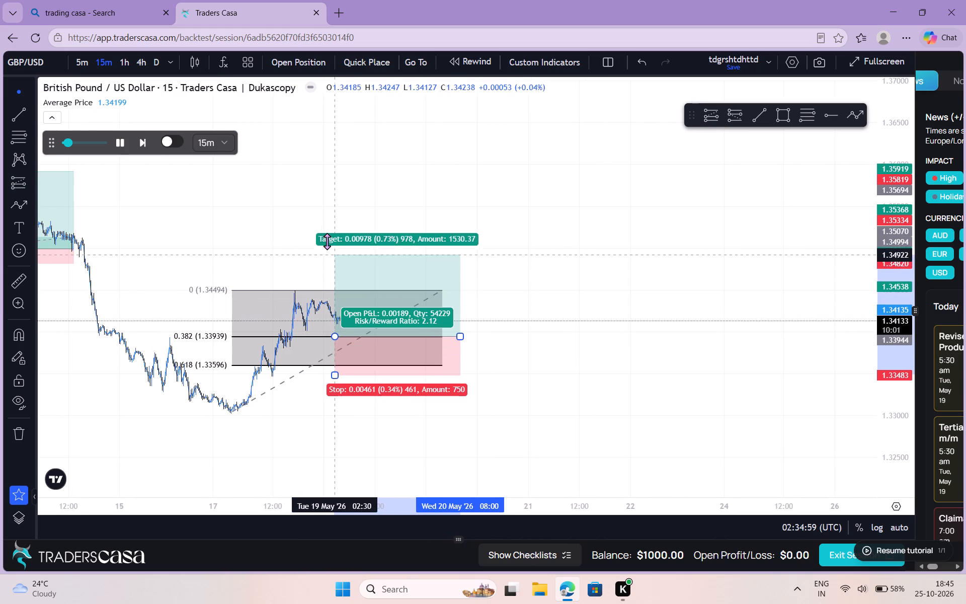
drag(327, 241, 328, 212)
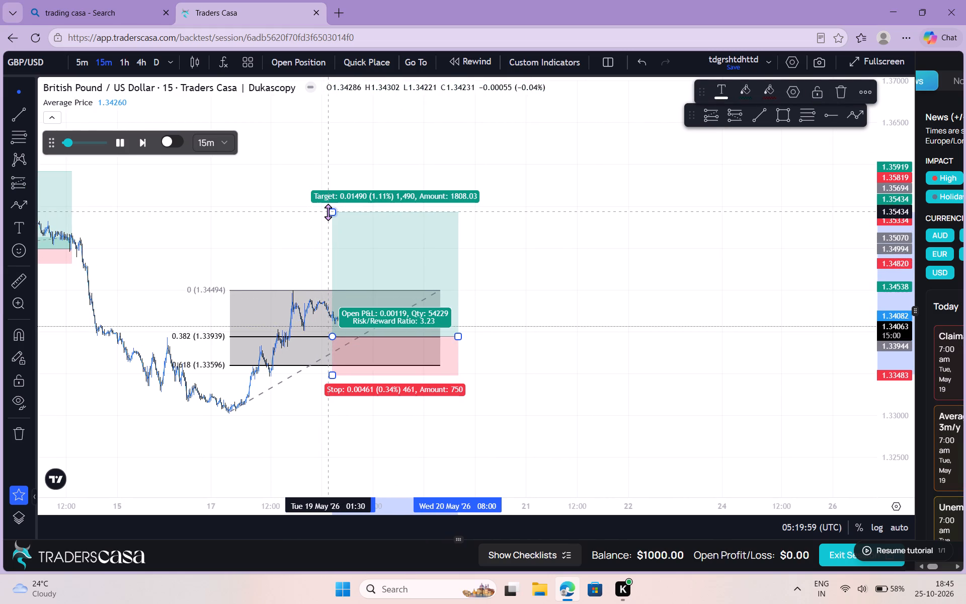
drag(332, 214, 338, 241)
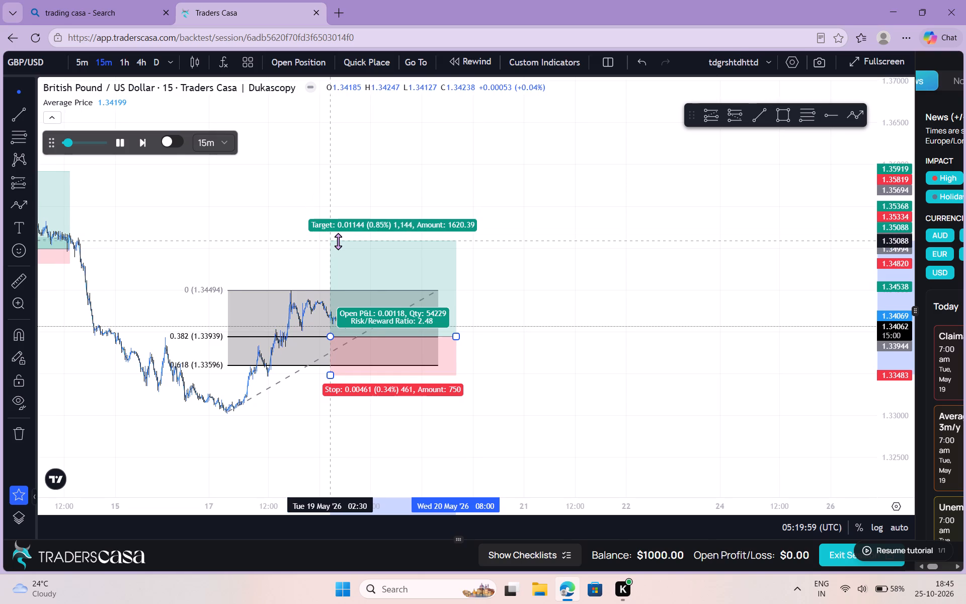
drag(338, 241, 343, 251)
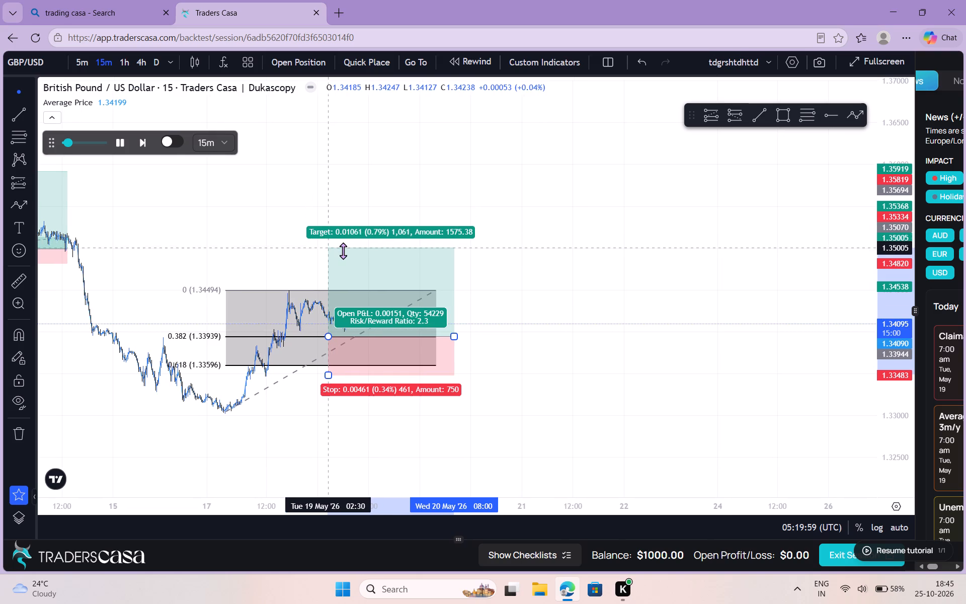
drag(343, 251, 343, 251)
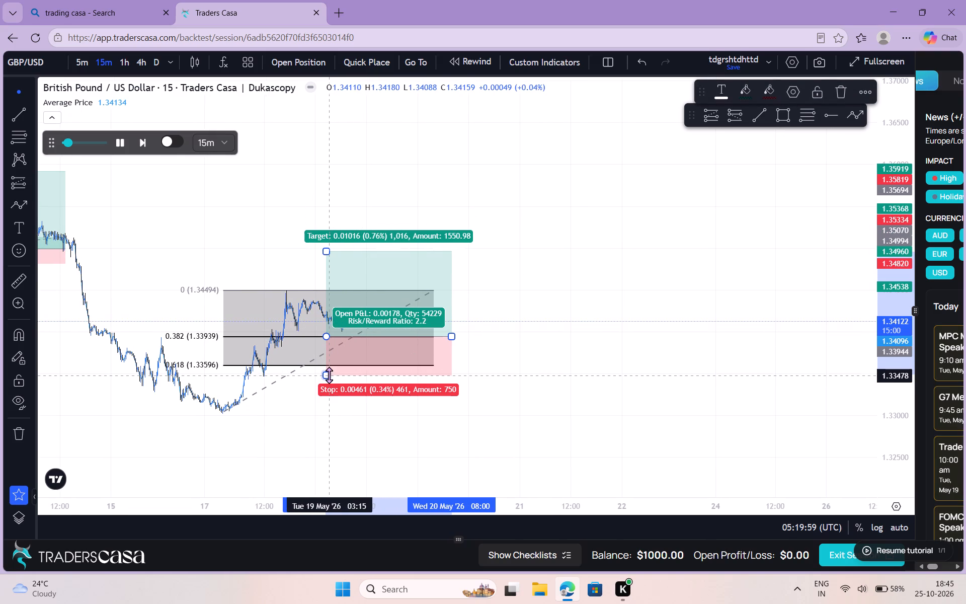
drag(329, 375, 320, 367)
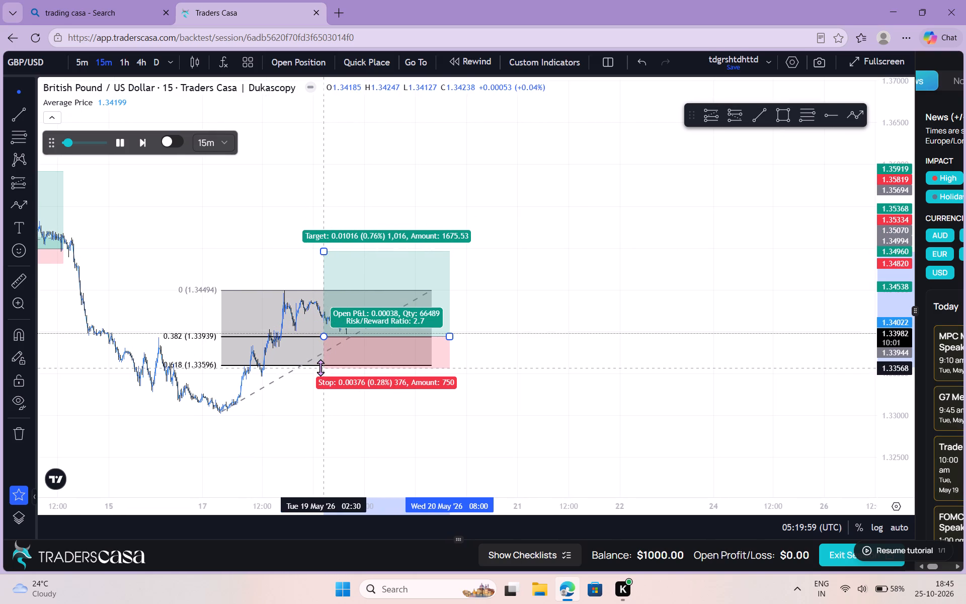
drag(320, 367, 320, 367)
click(293, 396)
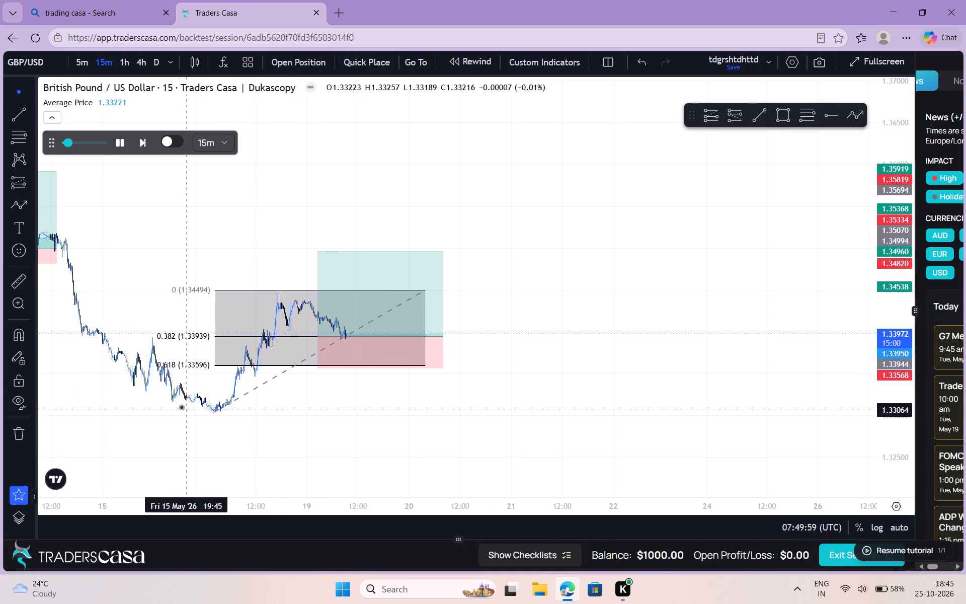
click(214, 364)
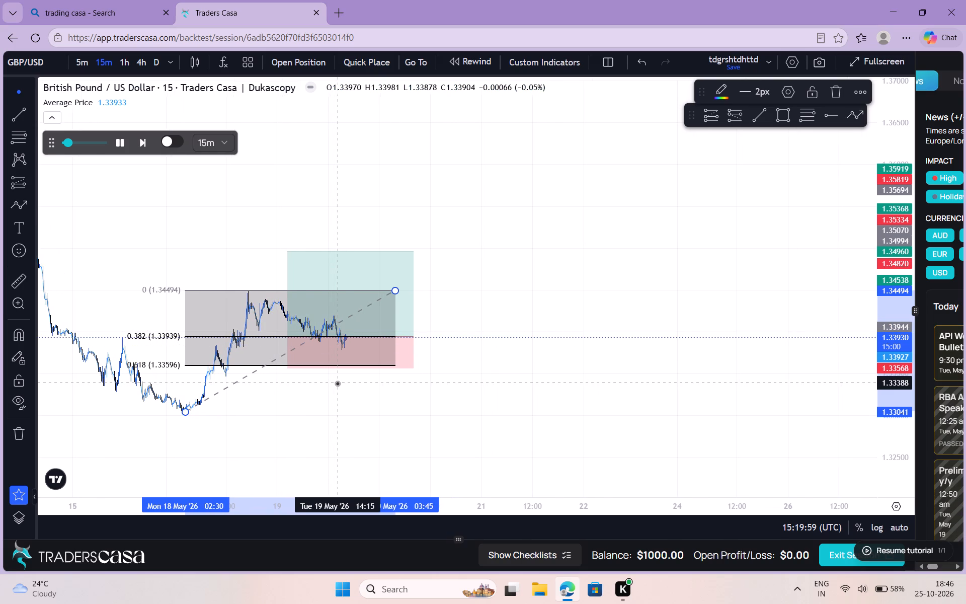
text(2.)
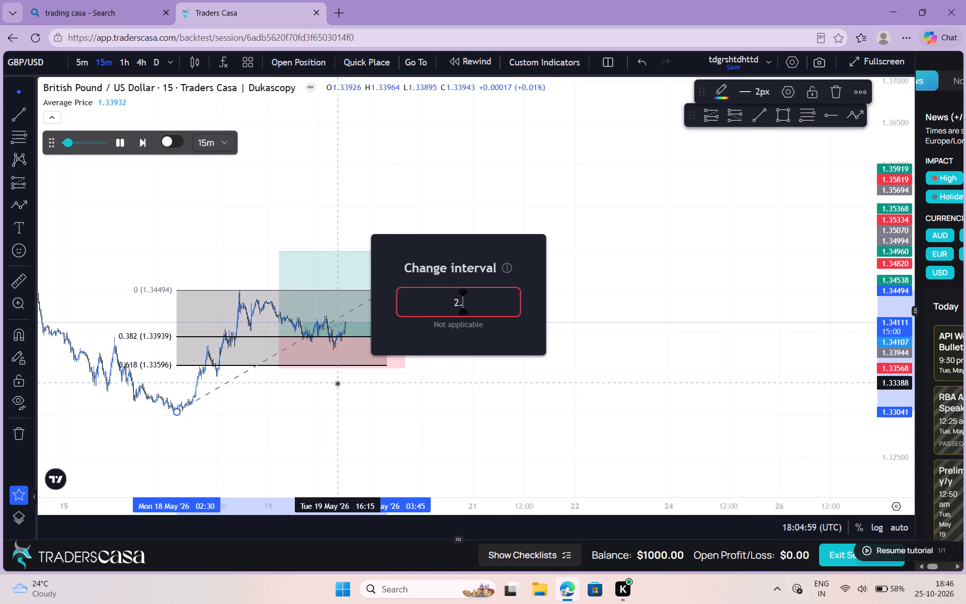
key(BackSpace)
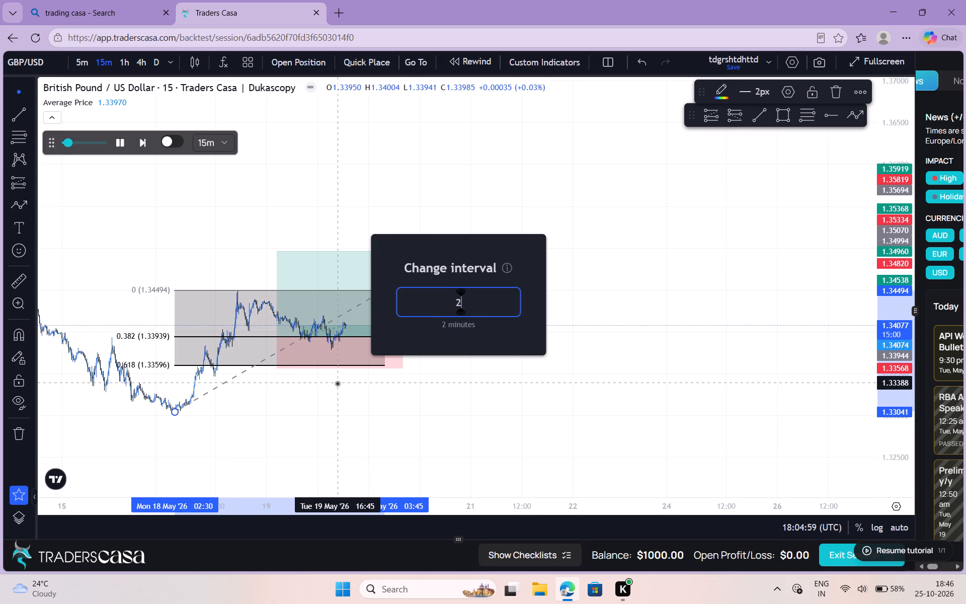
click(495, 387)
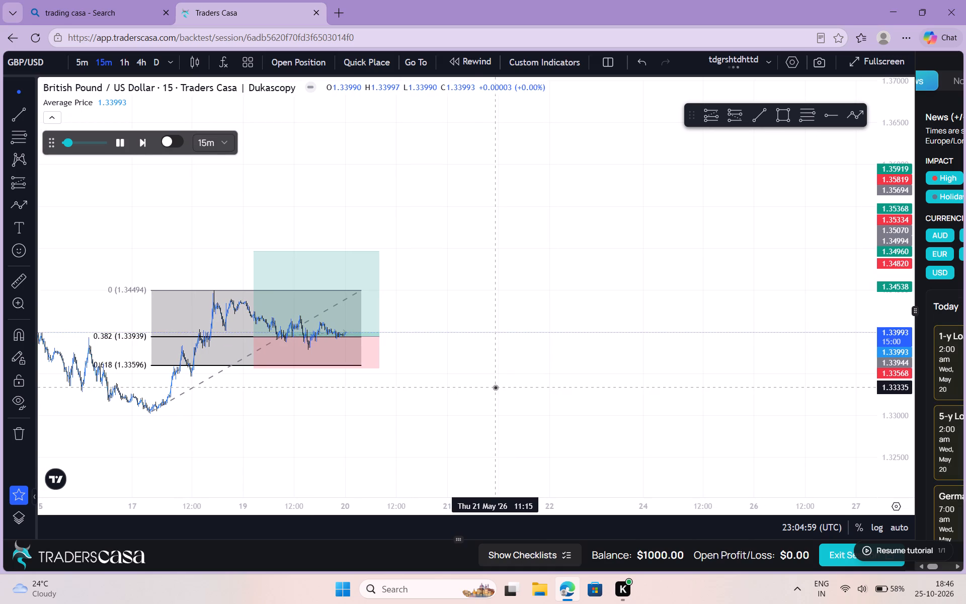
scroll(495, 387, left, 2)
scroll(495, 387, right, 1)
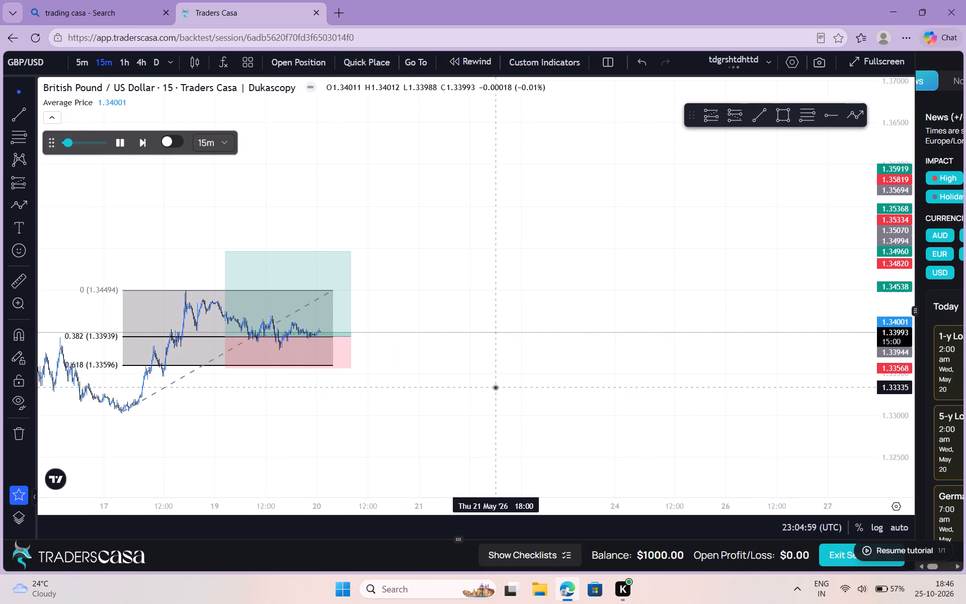
click(337, 19)
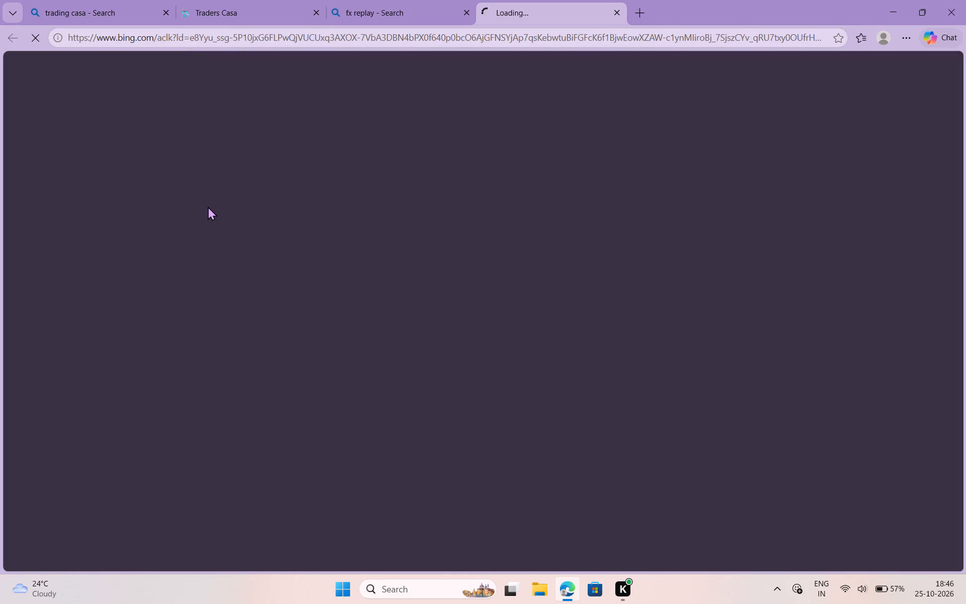
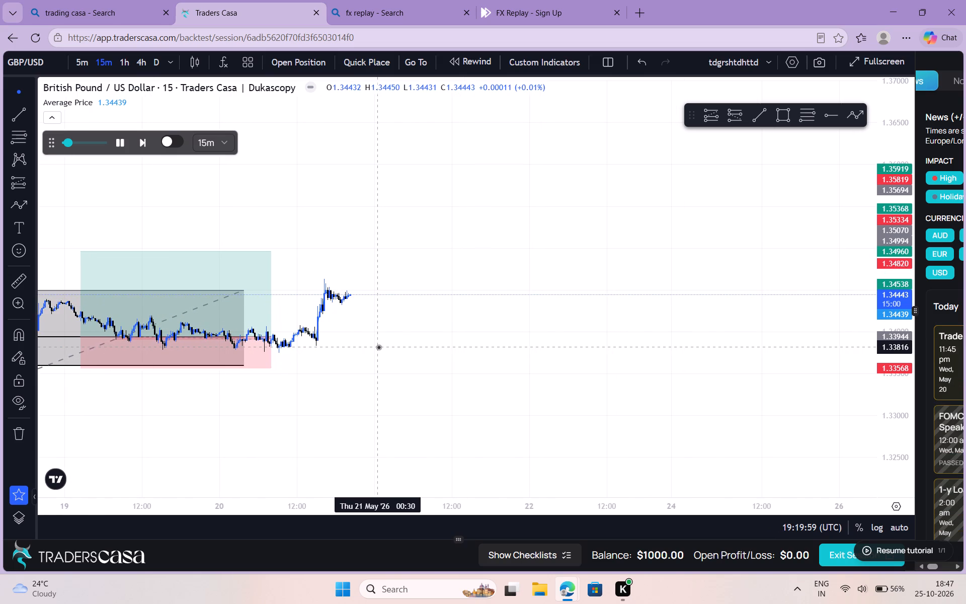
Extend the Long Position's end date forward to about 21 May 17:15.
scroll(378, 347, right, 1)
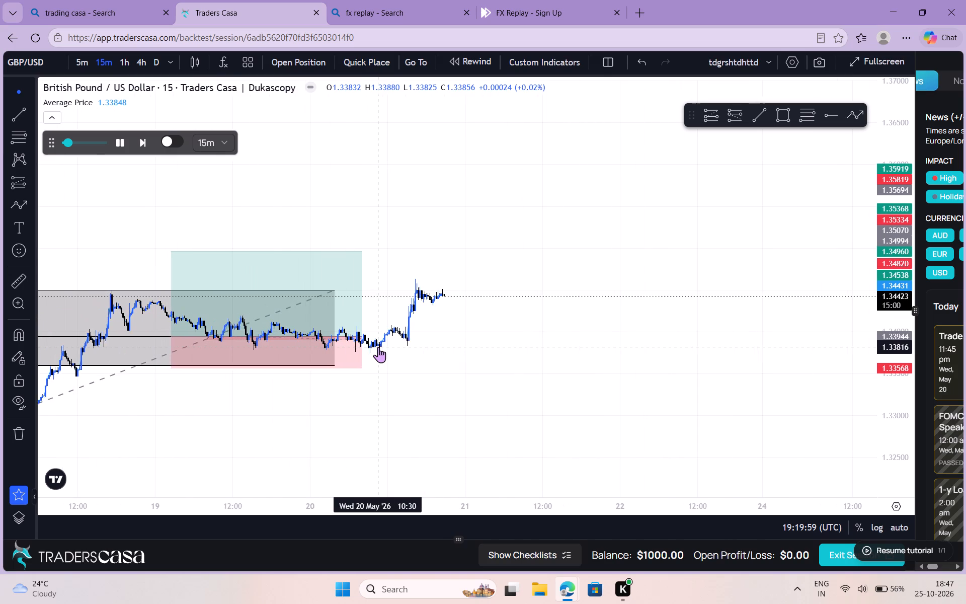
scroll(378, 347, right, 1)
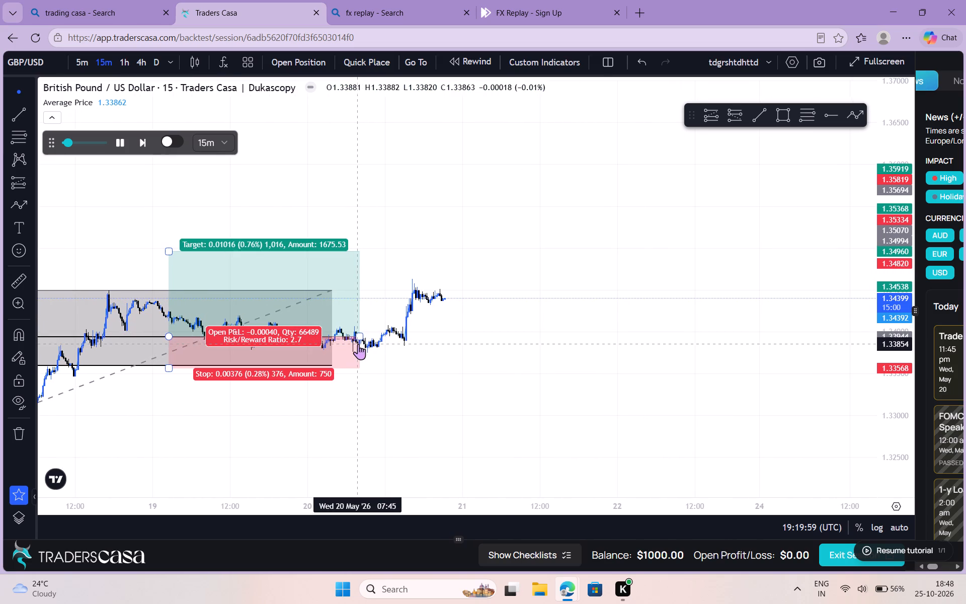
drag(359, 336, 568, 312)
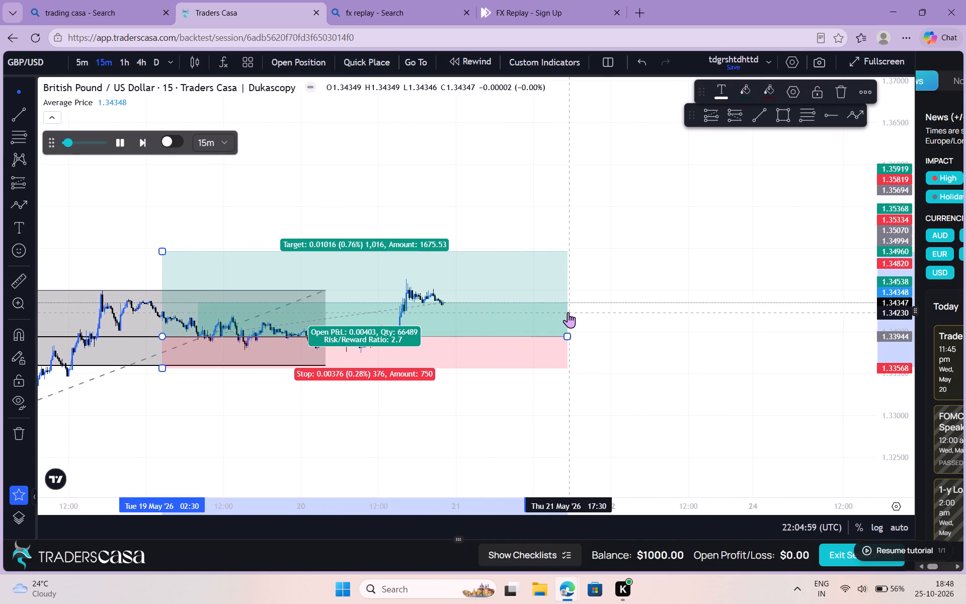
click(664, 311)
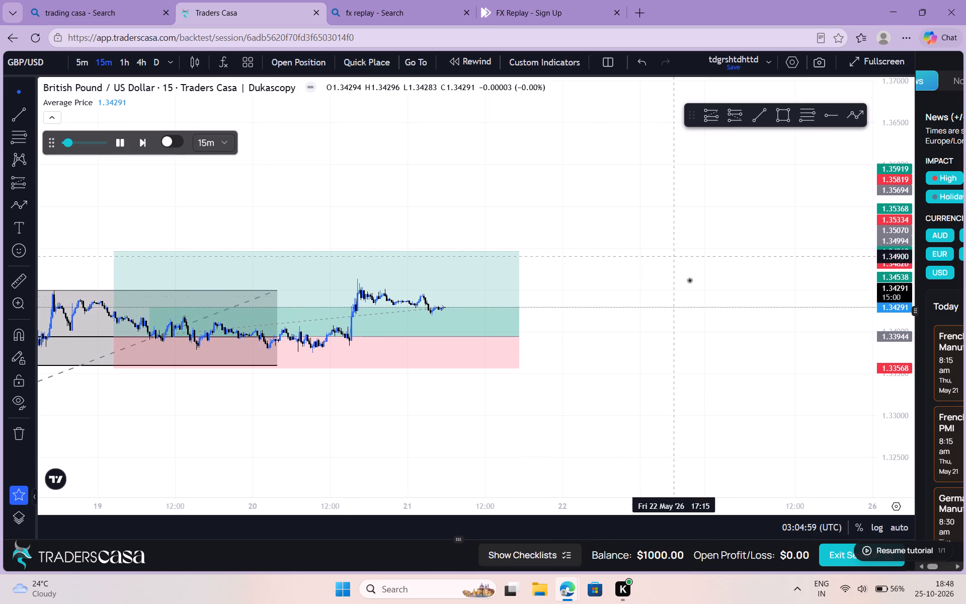
Move the Long Position's start to 19 May 15:15, with entry about 1.3390, target about 1.3490 and stop about 1.3351.
scroll(624, 344, right, 1)
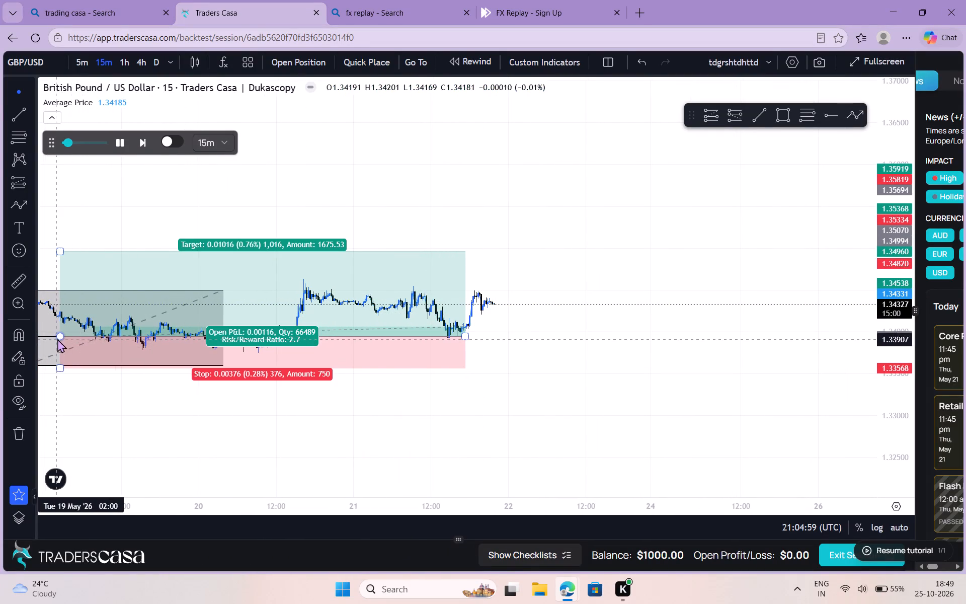
drag(57, 334, 59, 334)
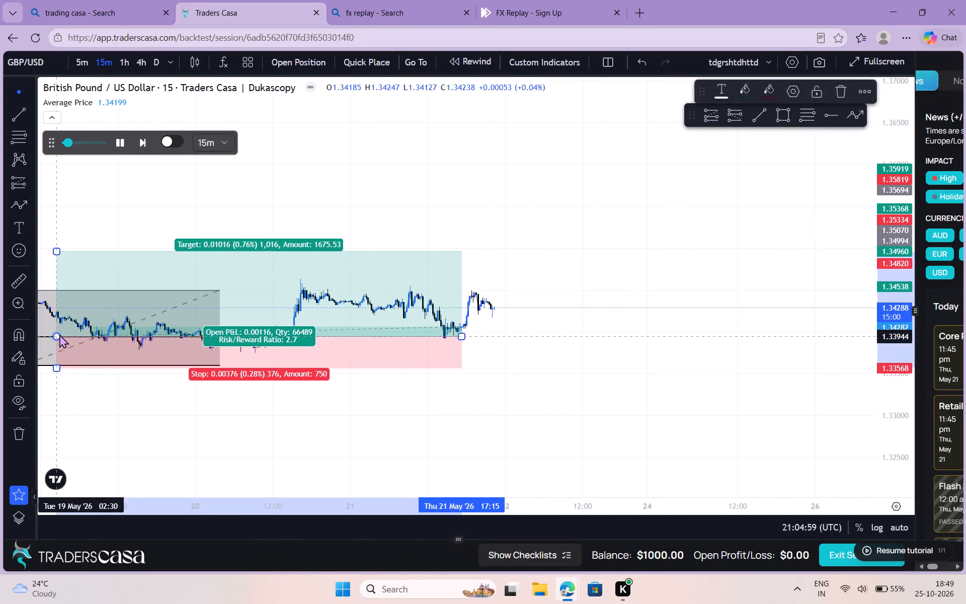
drag(59, 334, 269, 319)
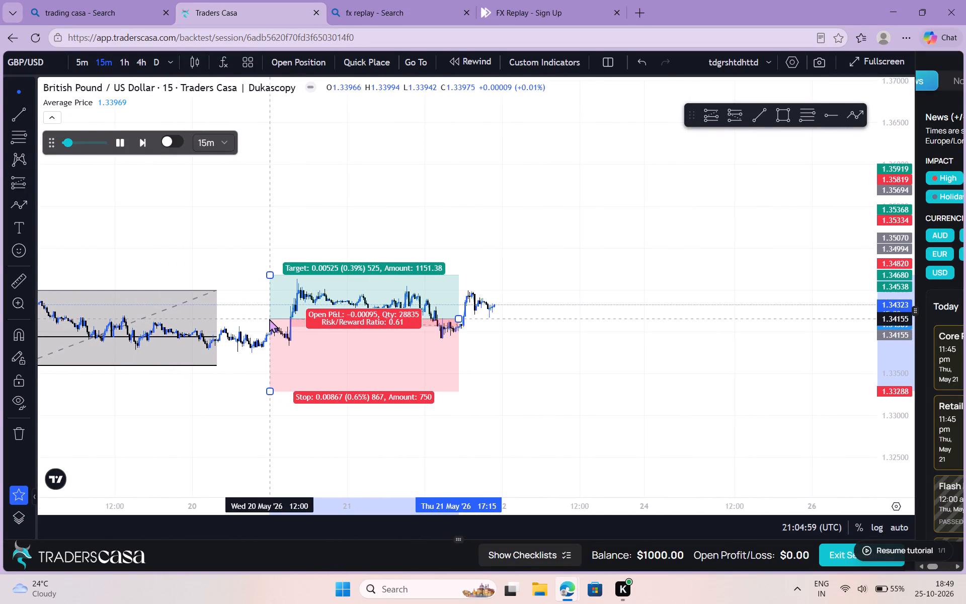
drag(269, 319, 27, 316)
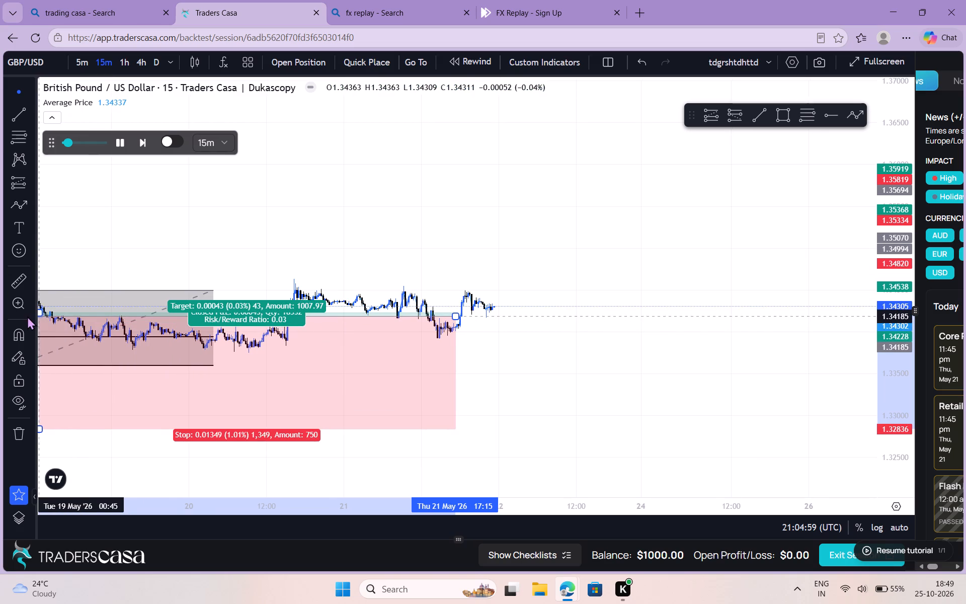
drag(27, 316, 16, 305)
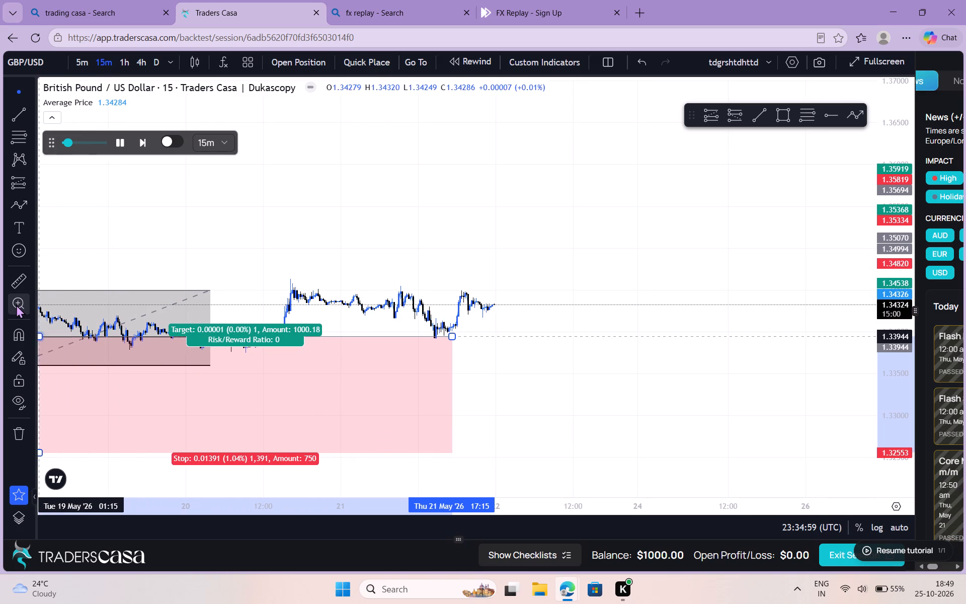
drag(16, 305, 182, 279)
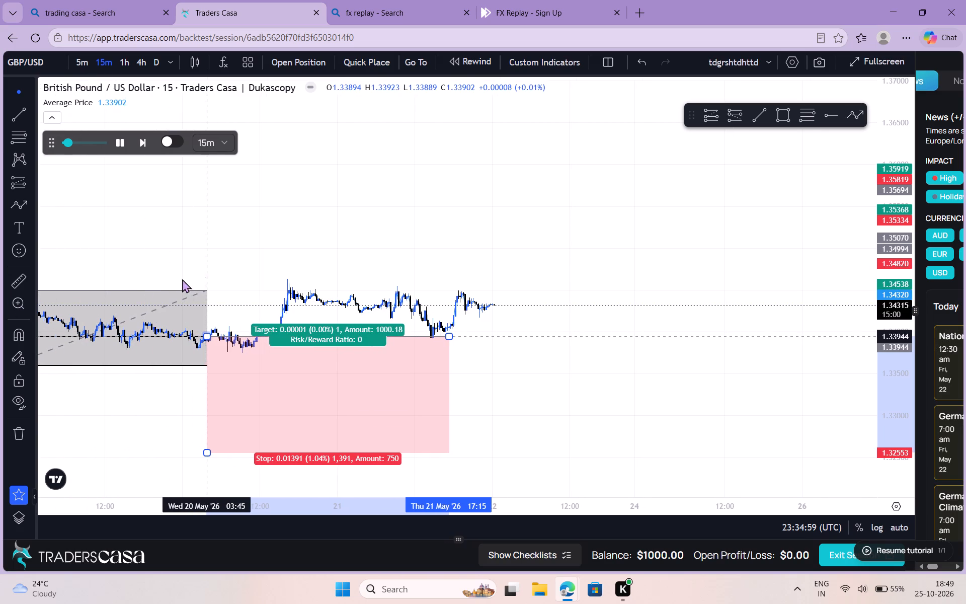
drag(182, 279, 195, 376)
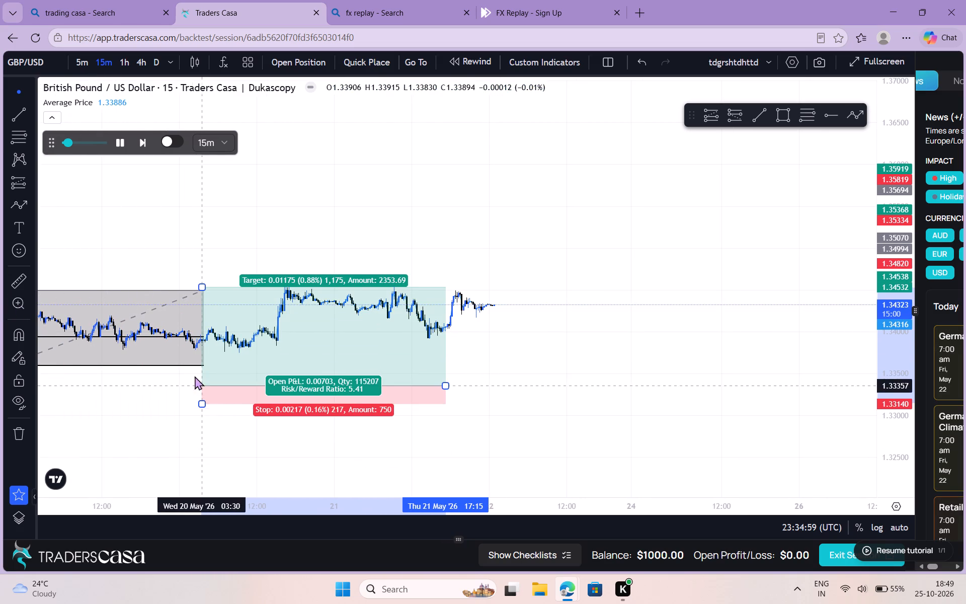
drag(195, 376, 140, 336)
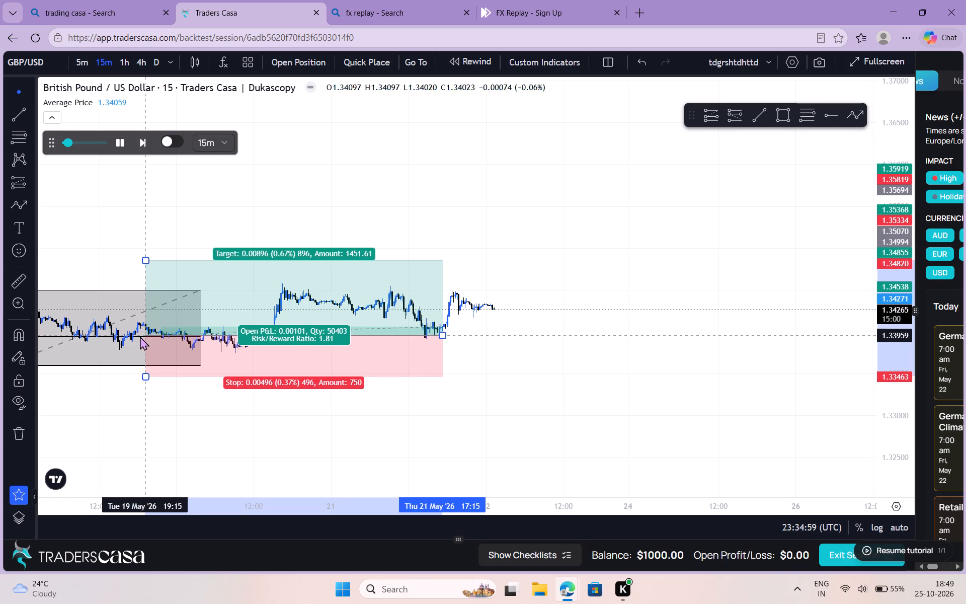
drag(140, 336, 119, 340)
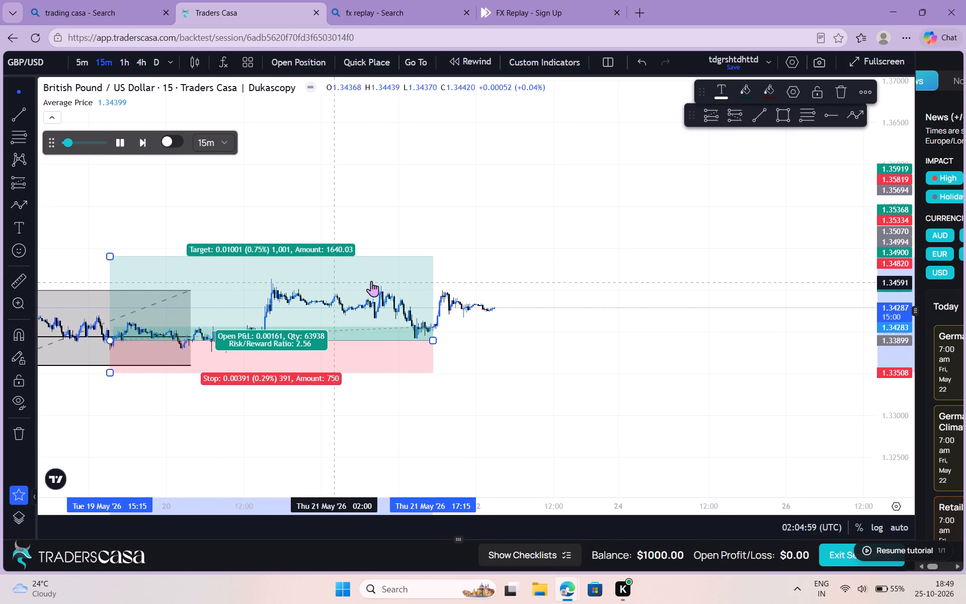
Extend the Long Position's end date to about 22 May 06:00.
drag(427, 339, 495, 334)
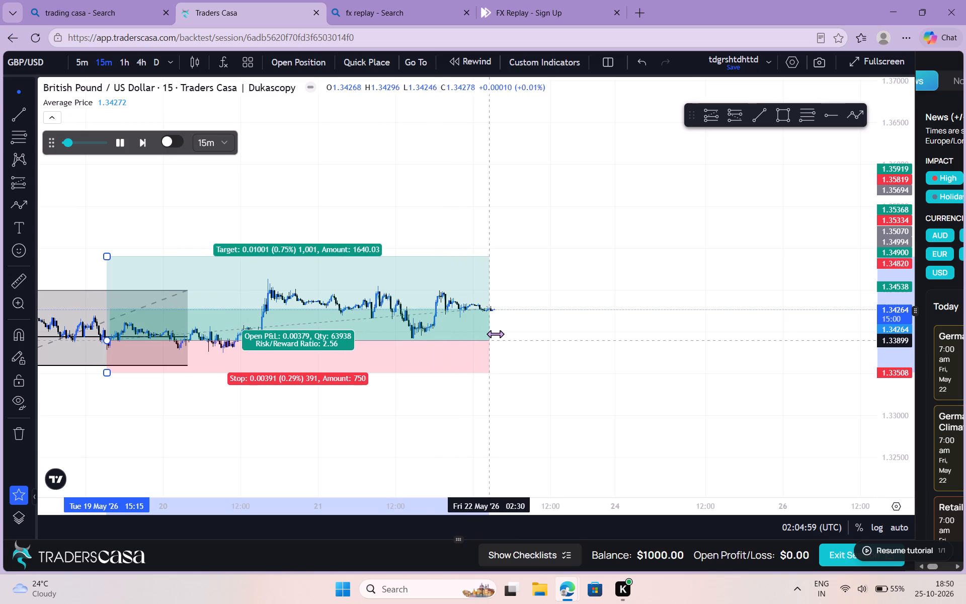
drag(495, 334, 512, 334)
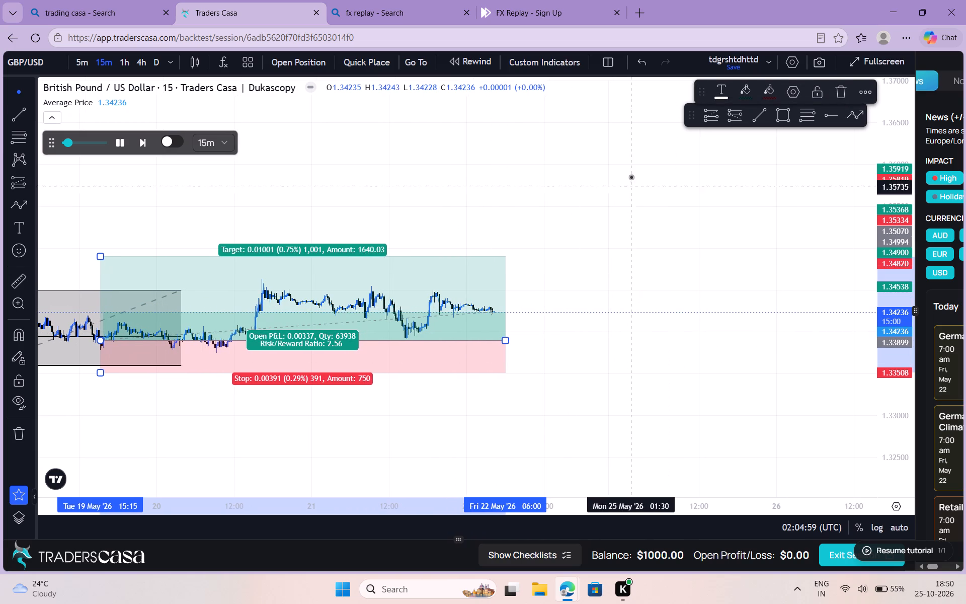
Increase the price replay speed slightly.
click(75, 136)
click(69, 141)
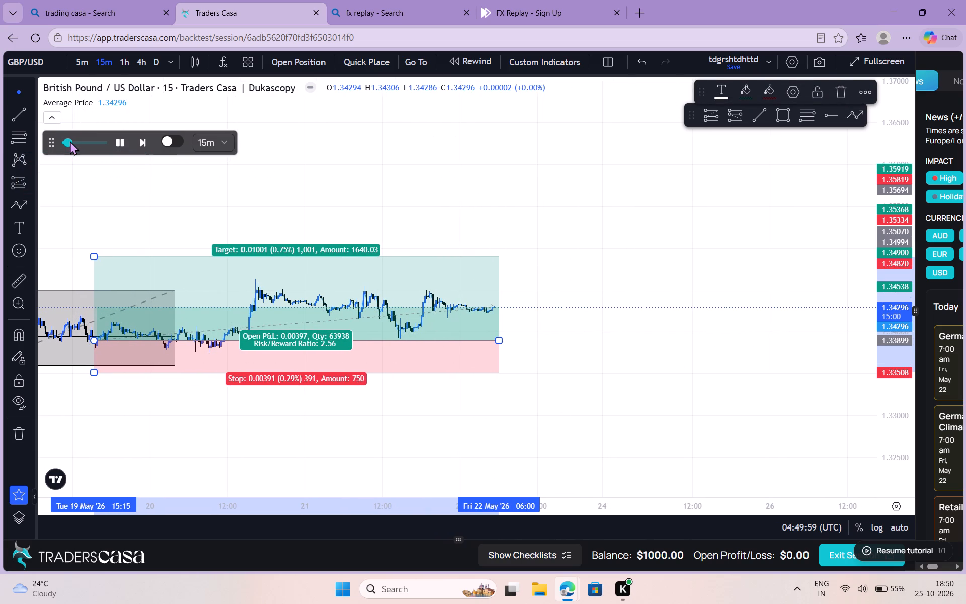
double_click(75, 141)
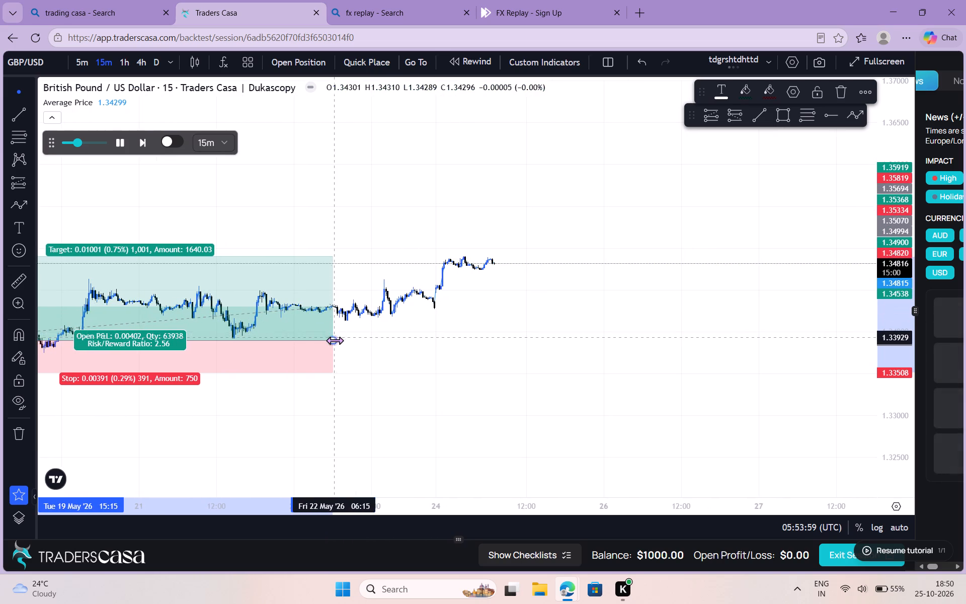
Extend the Long Position's end date to 25 May, past the candles that reach its target.
drag(324, 341, 409, 326)
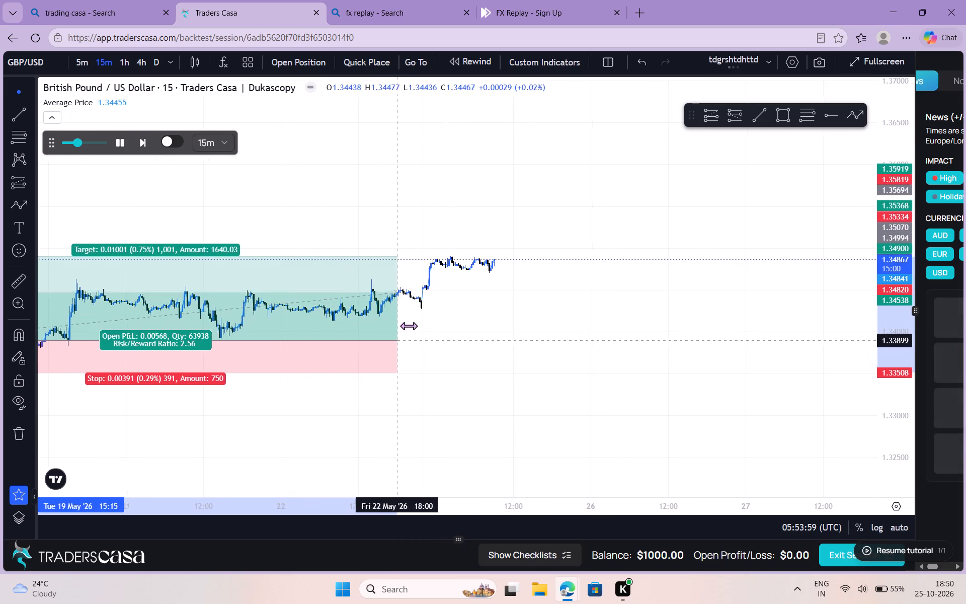
drag(409, 326, 532, 317)
click(573, 314)
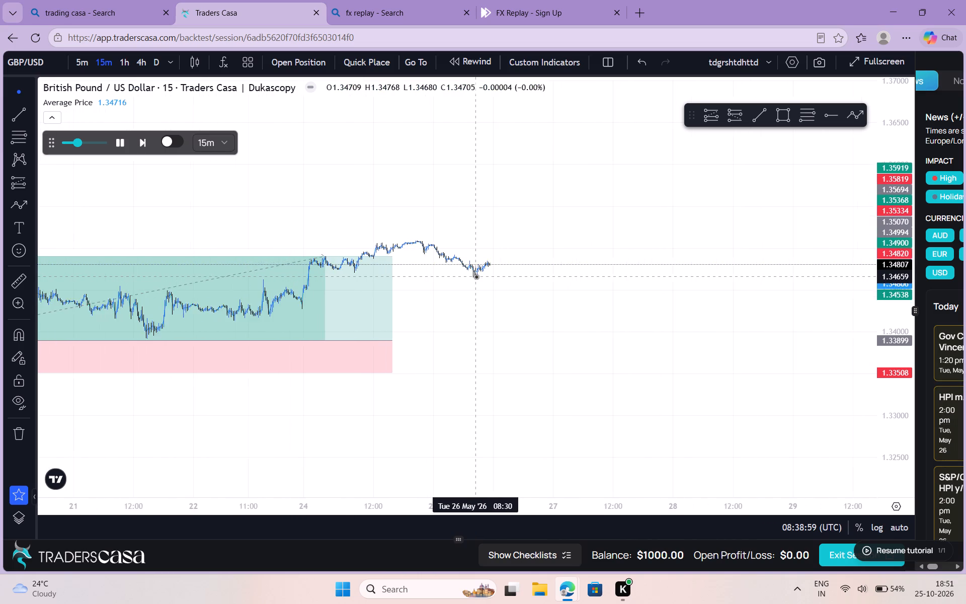
Draw a Fib Retracement from the 21 May 15:15 low at about 1.3393 up to about 1.3508, ending on 27 May.
scroll(902, 207, down, 1)
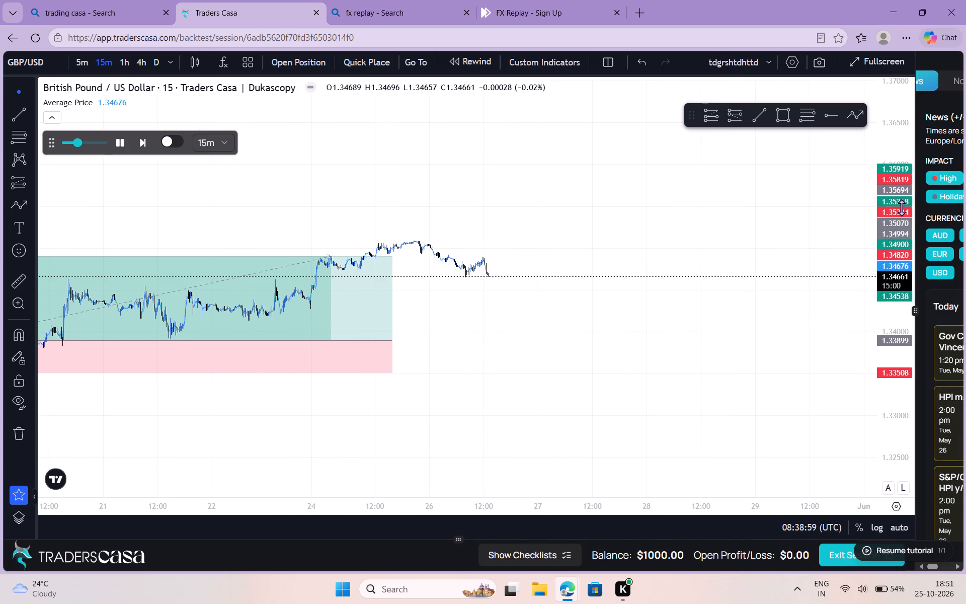
scroll(902, 207, down, 2)
scroll(902, 207, up, 14)
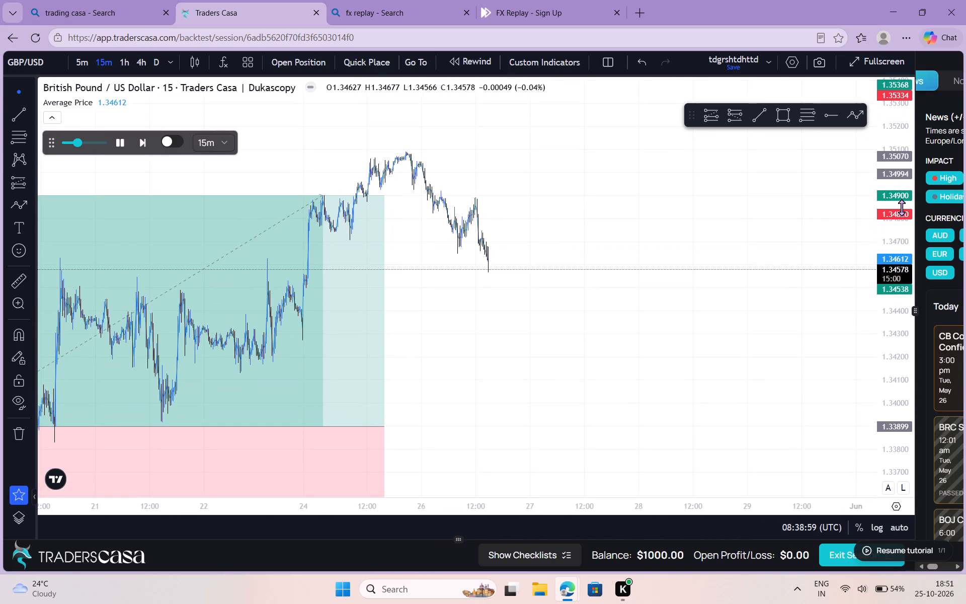
click(697, 316)
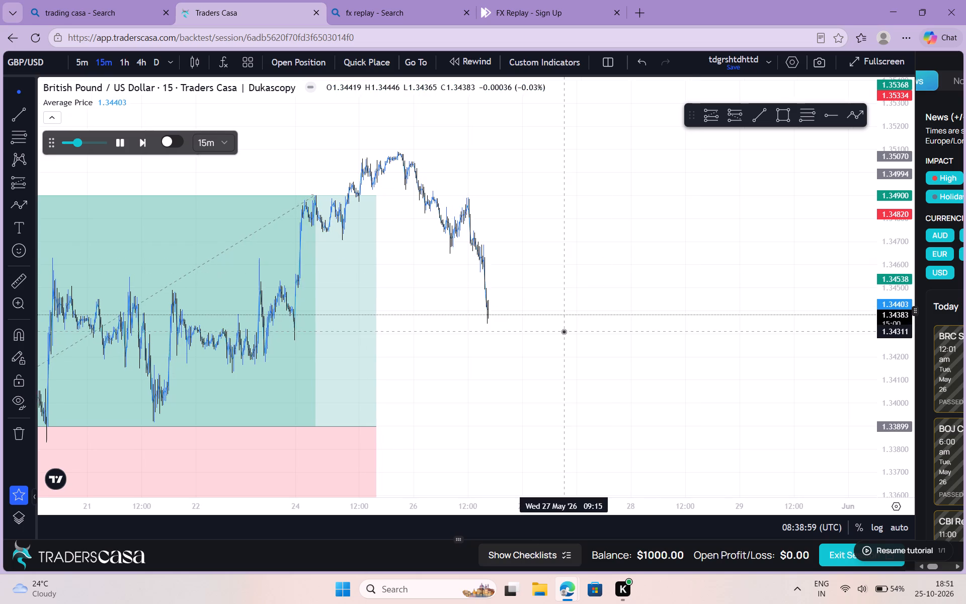
click(796, 115)
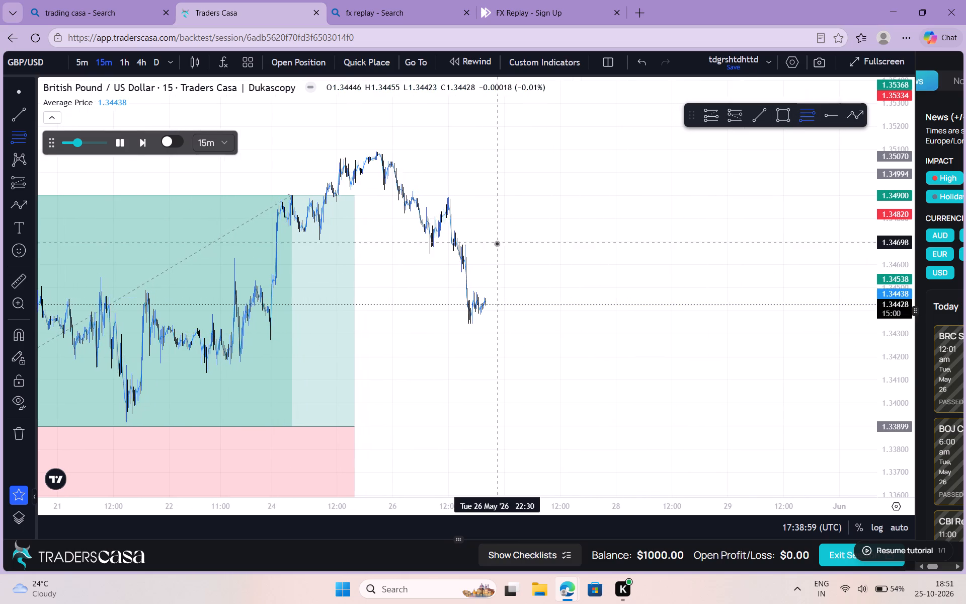
drag(122, 419, 424, 205)
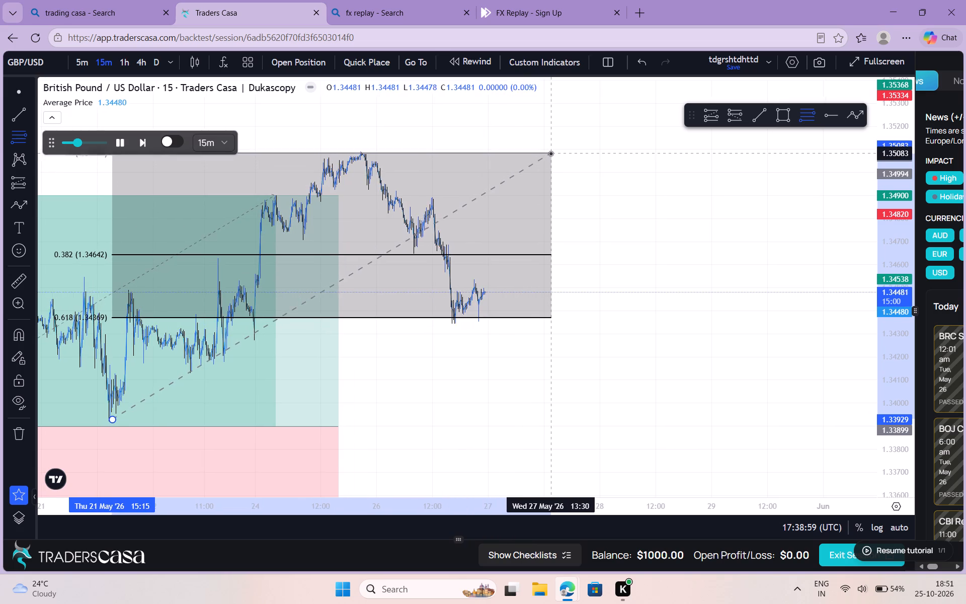
click(550, 153)
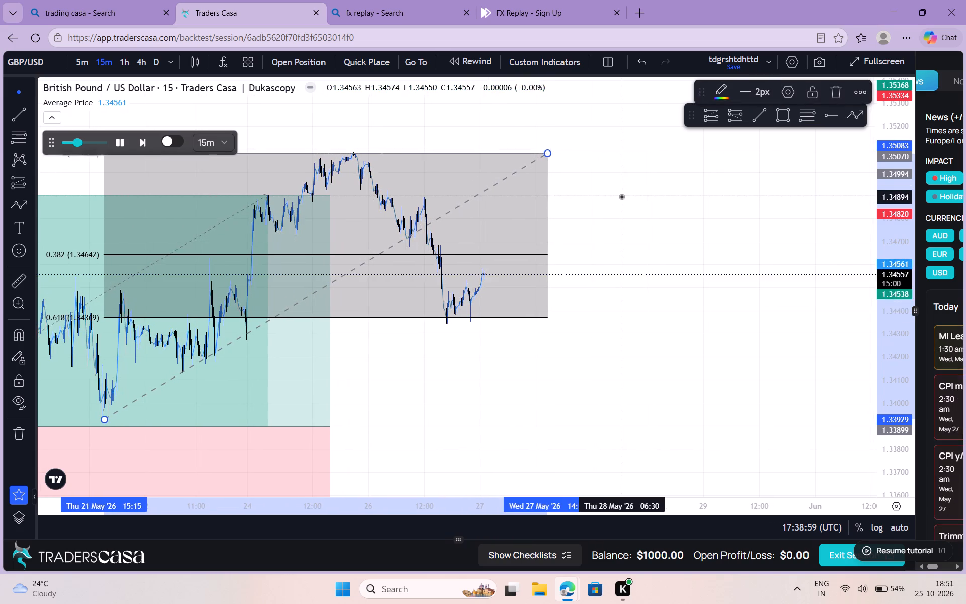
click(621, 196)
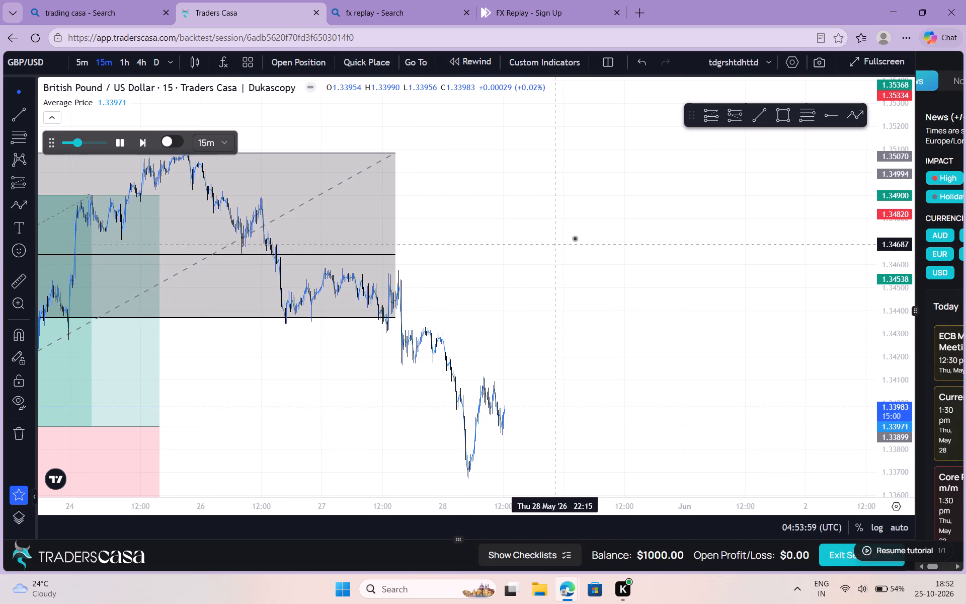
Draw a Fib Retracement over the rebound, from 28 May 13:00 at about 1.3389 up to about 1.3448 on 29 May.
click(812, 110)
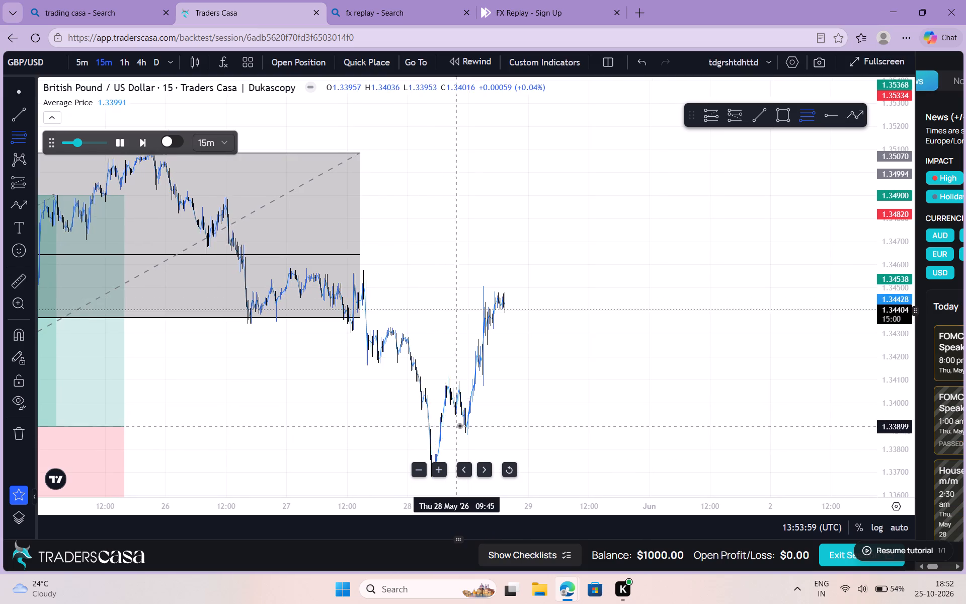
drag(466, 429, 547, 298)
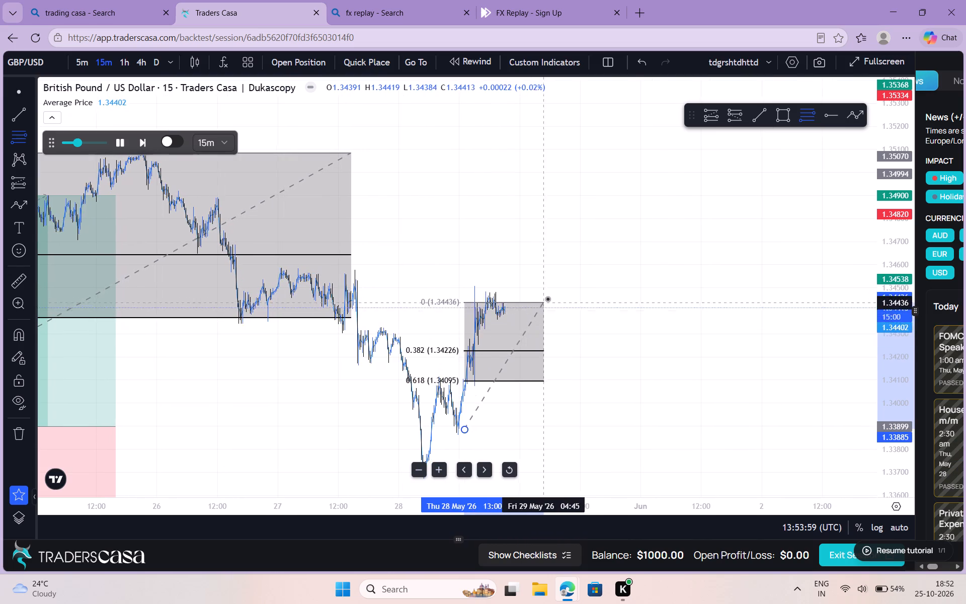
drag(547, 298, 554, 293)
click(554, 293)
click(627, 290)
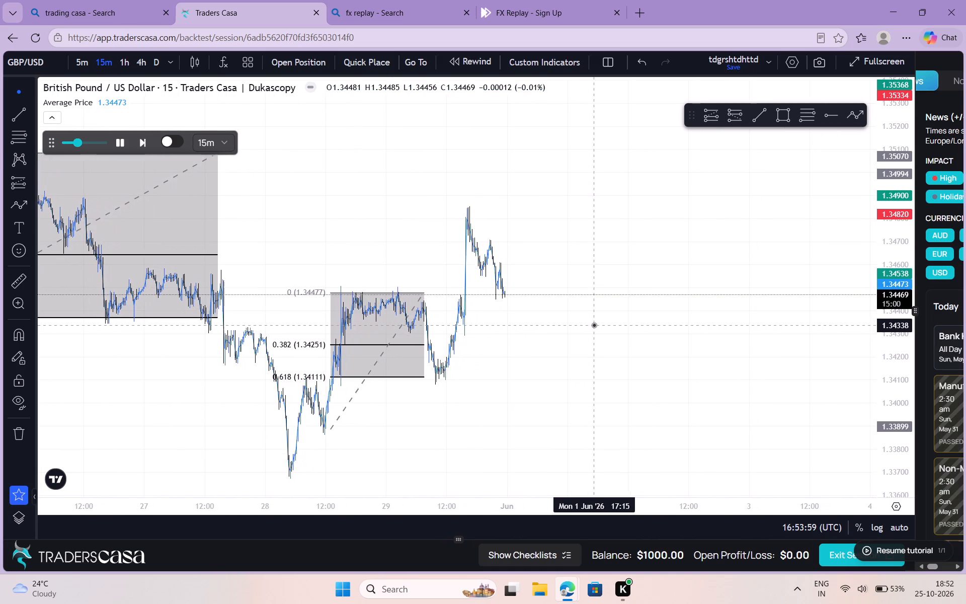
Draw a Fib Retracement from the 29 May 10:45 low at about 1.3410 to 2 June 08:00 at about 1.3485.
scroll(497, 341, left, 1)
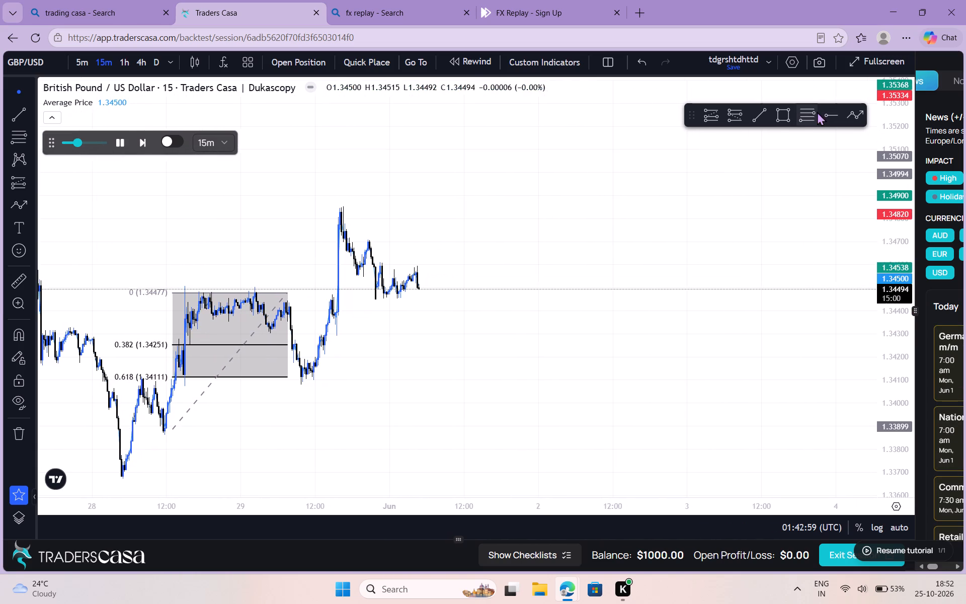
click(802, 119)
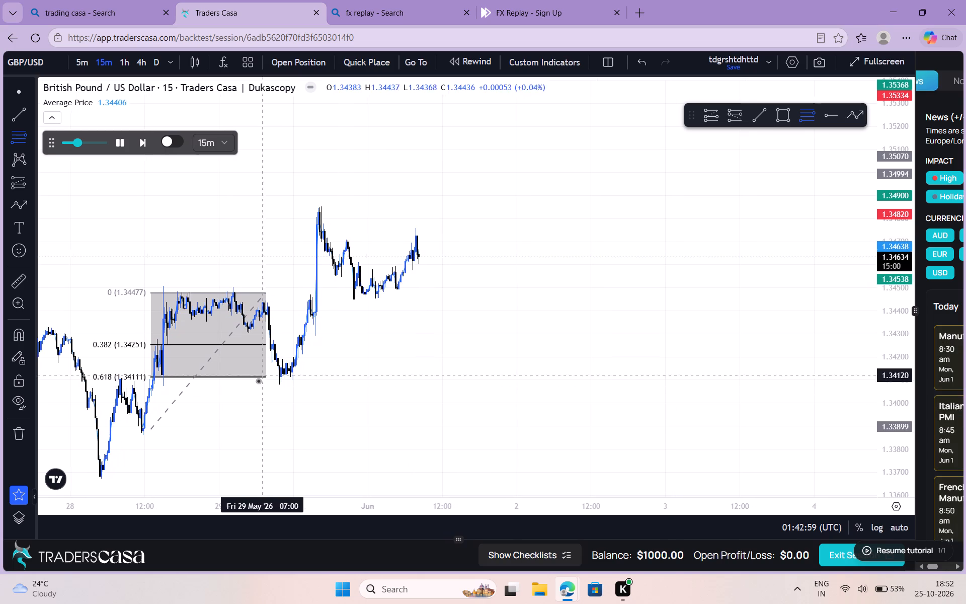
drag(279, 381, 427, 155)
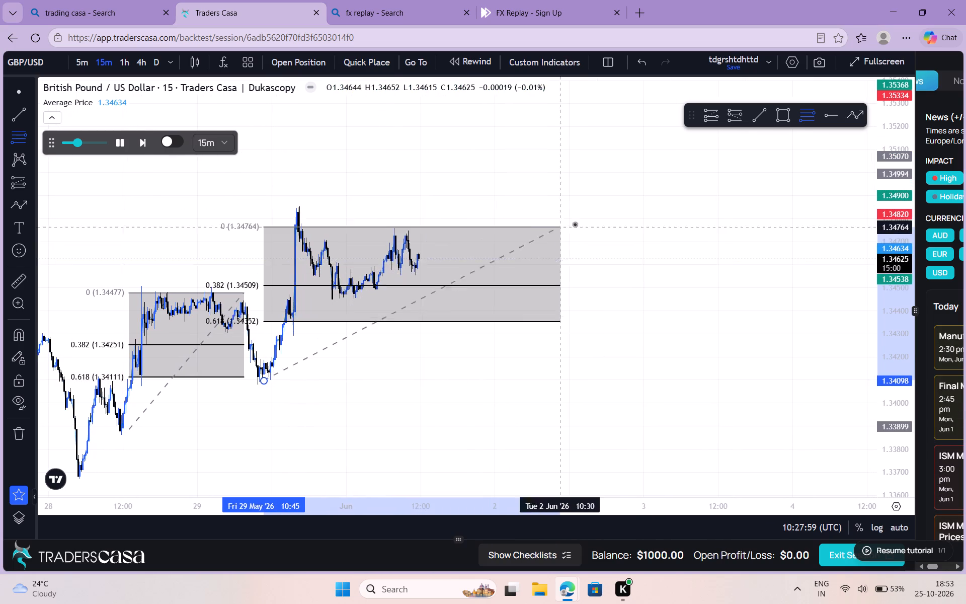
click(536, 207)
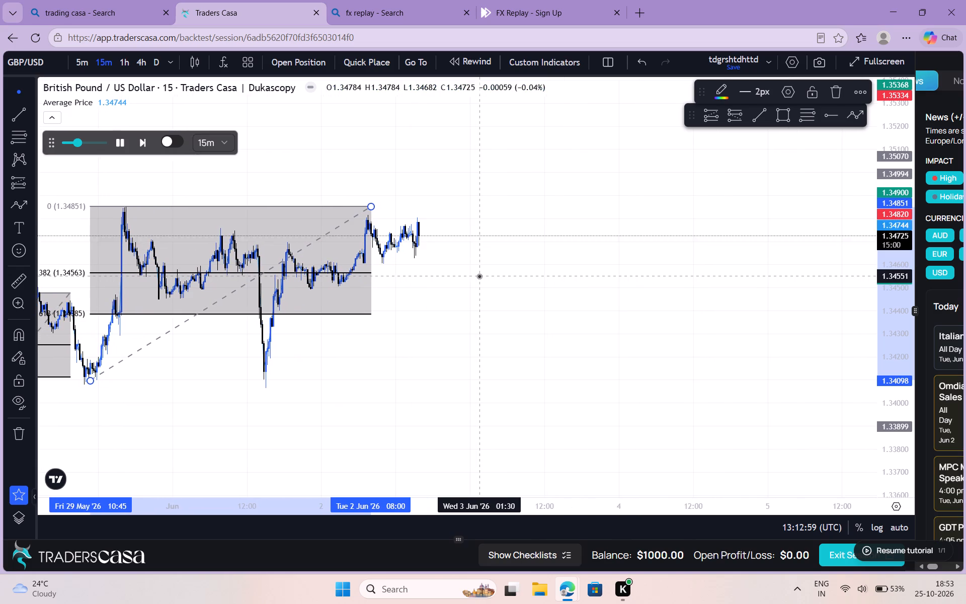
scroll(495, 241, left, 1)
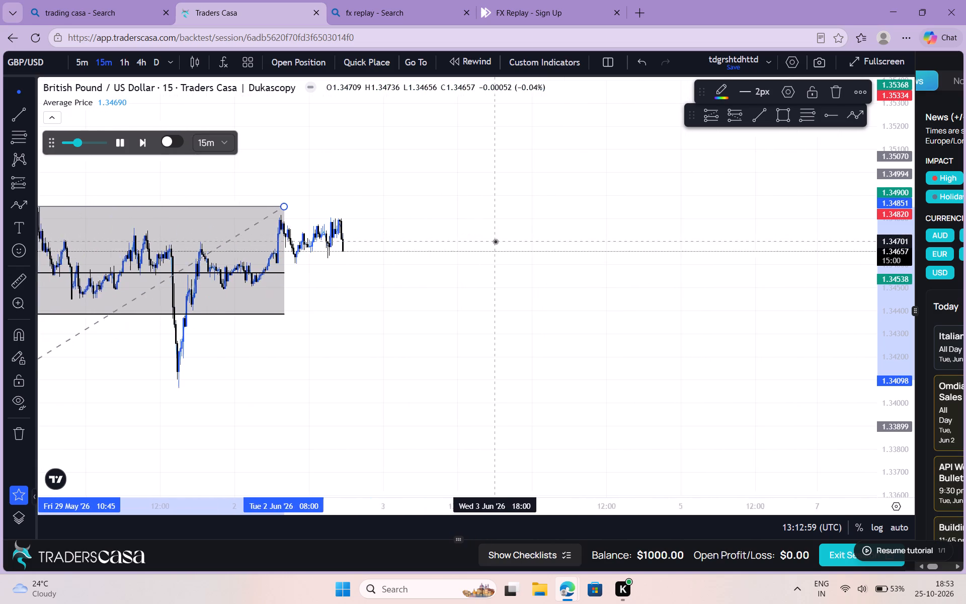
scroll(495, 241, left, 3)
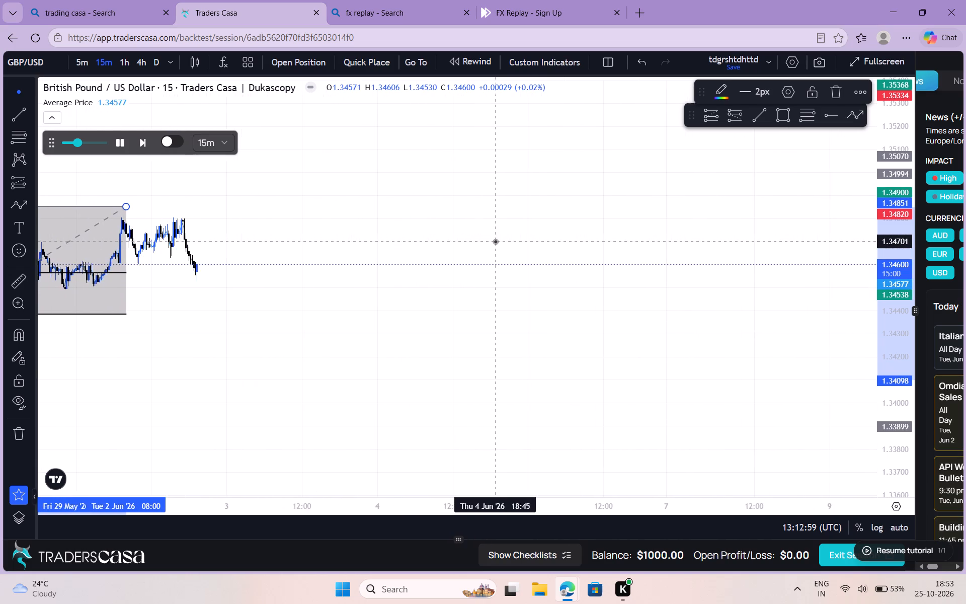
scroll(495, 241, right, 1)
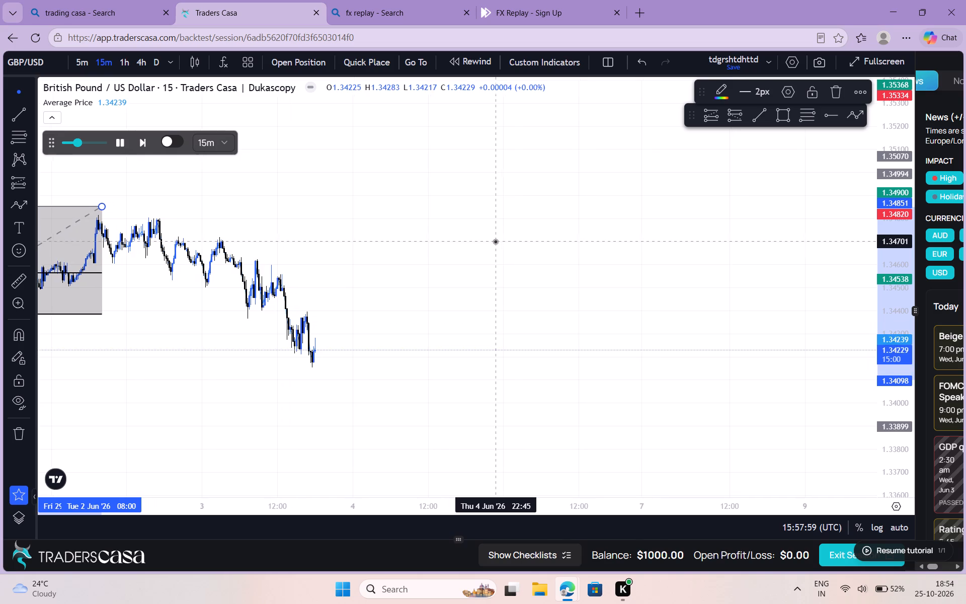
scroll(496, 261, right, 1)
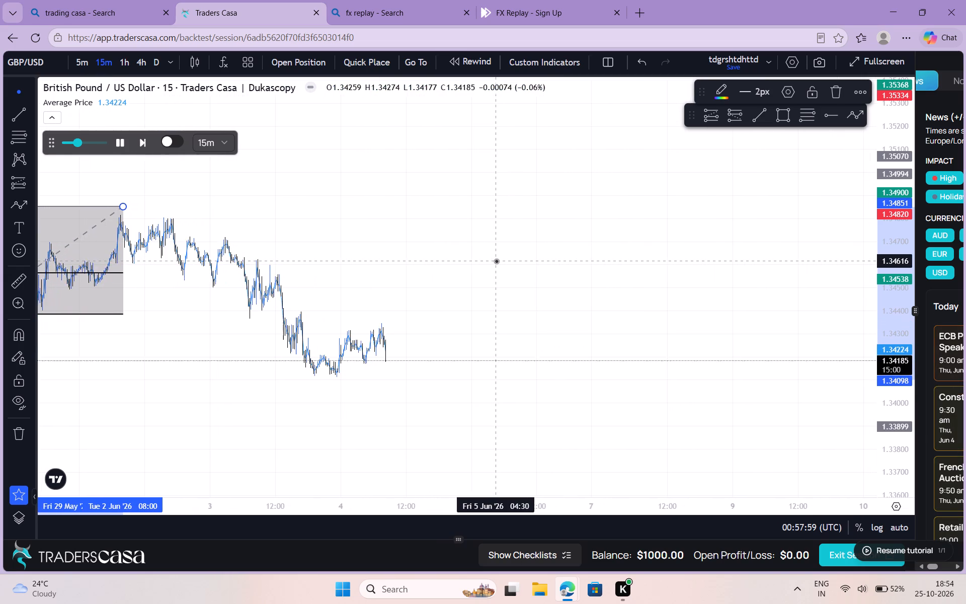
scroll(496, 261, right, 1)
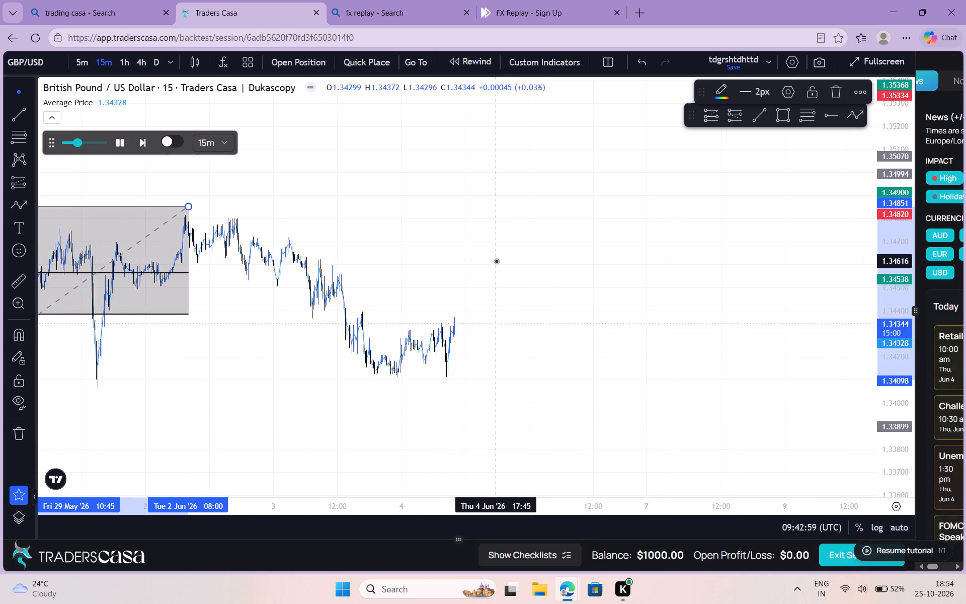